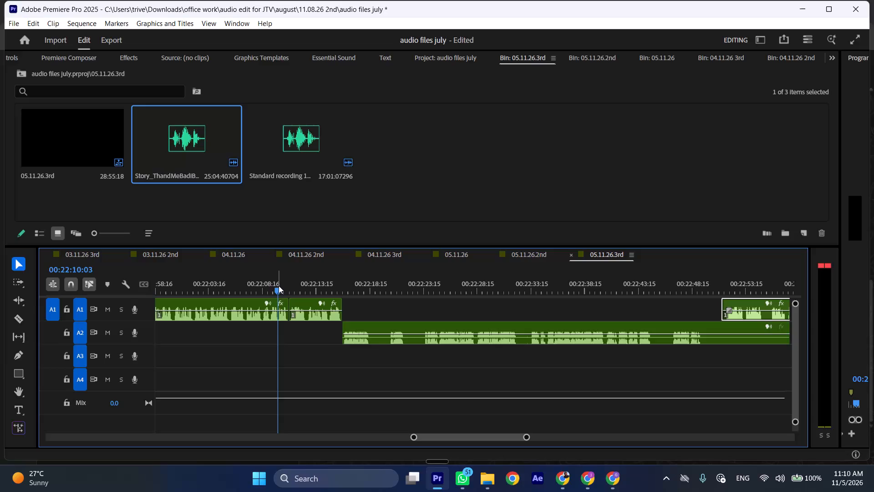
Listen to the A1 narration around the clip join before the A2 recording begins, replaying it at faster speed from about 00:22:07.
{"action": "key", "text": "space"}
{"action": "key", "text": "l"}
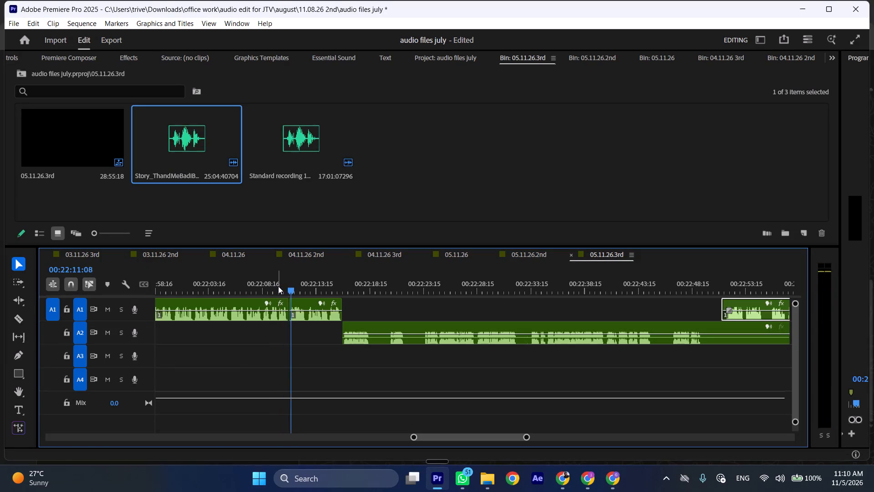
{"action": "left_click_drag", "start_coordinate": [253, 286], "coordinate": [248, 287]}
{"action": "key", "text": "space"}
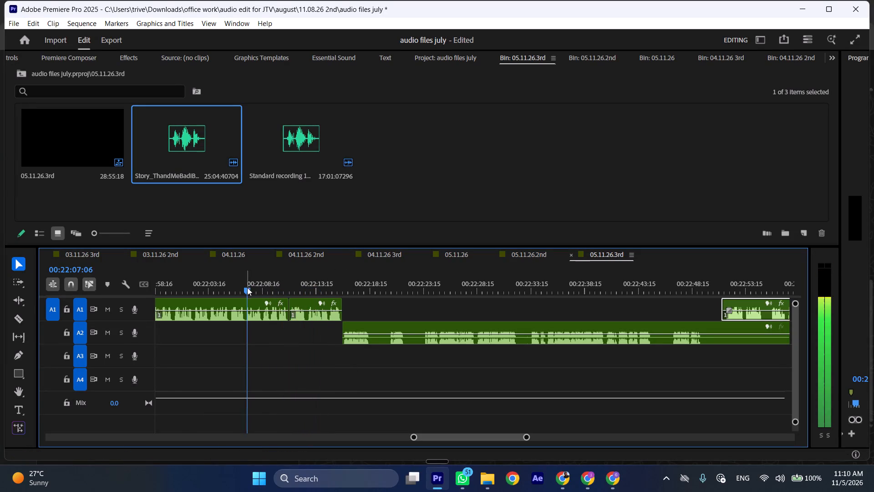
{"action": "key", "text": "l"}
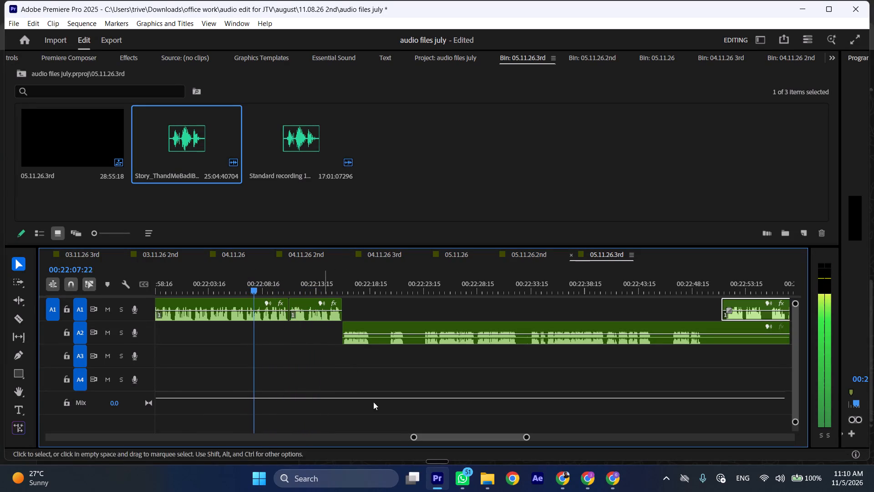
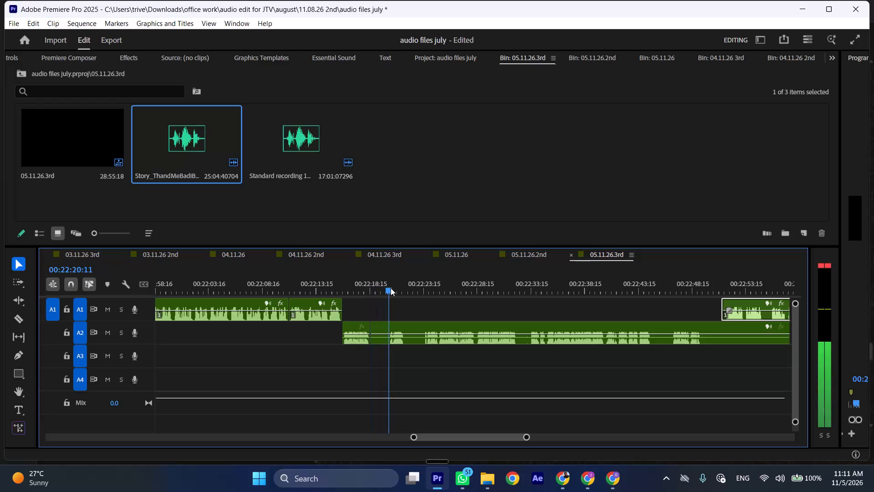
Cut the second A2 recording clip at about 00:22:20:11 and ripple-delete its opening portion before the cut.
{"action": "left_click", "coordinate": [411, 332]}
{"action": "key", "text": "shift+c"}
{"action": "key", "text": "ctrl+shift+d"}
Split the A2 recording at about 00:22:20:12, in the pause after its short spoken phrase.
{"action": "left_click_drag", "start_coordinate": [398, 279], "coordinate": [390, 279]}
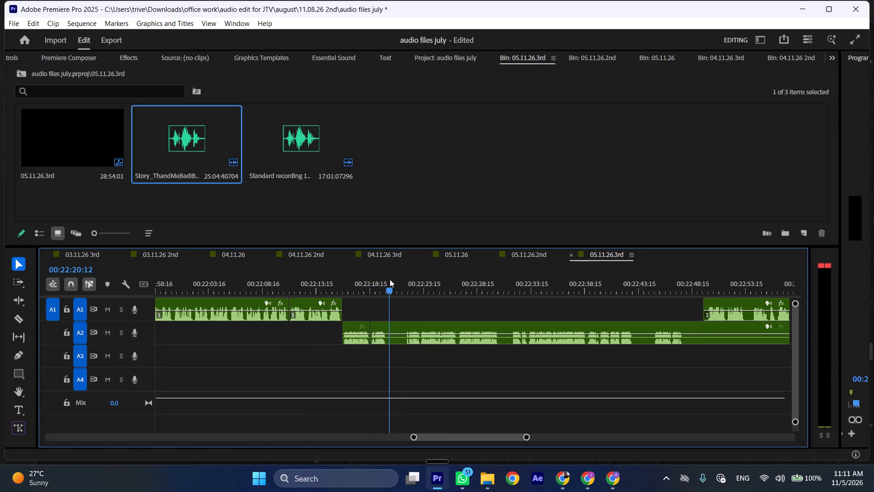
{"action": "left_click_drag", "start_coordinate": [390, 279], "coordinate": [389, 279]}
{"action": "key", "text": "shift+c"}
Move the next A1 narration clip back to the A2 split and shift the remaining A2 recording to start at about 00:22:29.
{"action": "left_click_drag", "start_coordinate": [720, 301], "coordinate": [408, 307]}
{"action": "left_click_drag", "start_coordinate": [405, 323], "coordinate": [504, 325]}
Ripple-trim the start of the moved A1 narration clip to 00:22:20:15 and play back the new join.
{"action": "key", "text": "space"}
{"action": "key", "text": "space"}
{"action": "left_click", "coordinate": [409, 306]}
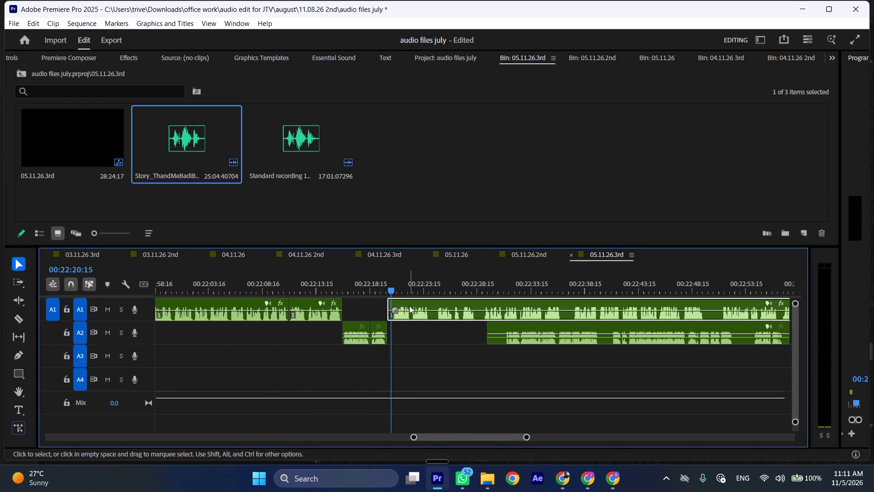
{"action": "key", "text": "shift+c"}
{"action": "key", "text": "ctrl+shift+d"}
{"action": "key", "text": "space"}
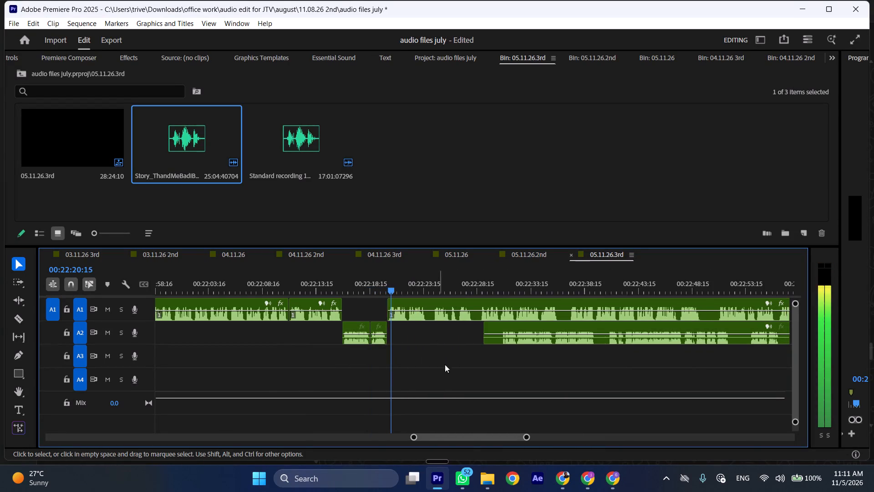
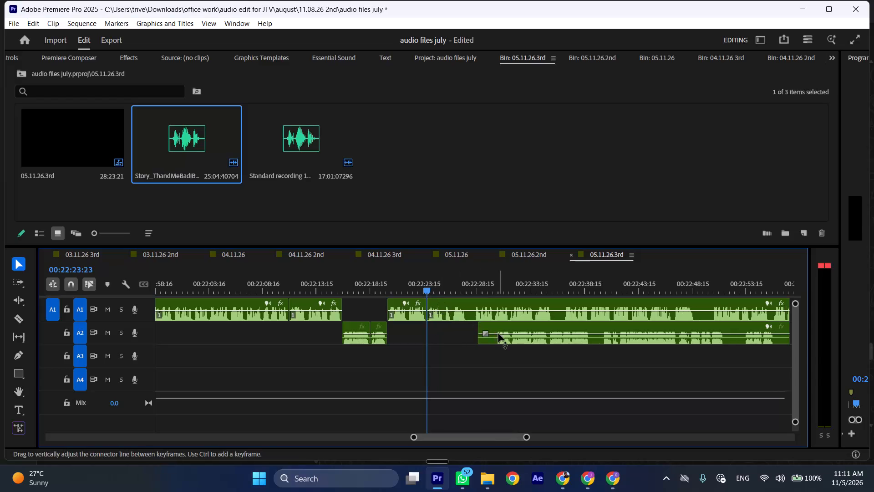
Move the remaining A2 recording clip to start at about 00:22:47 and trim its silent opening to about 00:22:49.
{"action": "left_click_drag", "start_coordinate": [498, 327], "coordinate": [701, 333]}
{"action": "key", "text": "space"}
{"action": "type", "text": "l"}
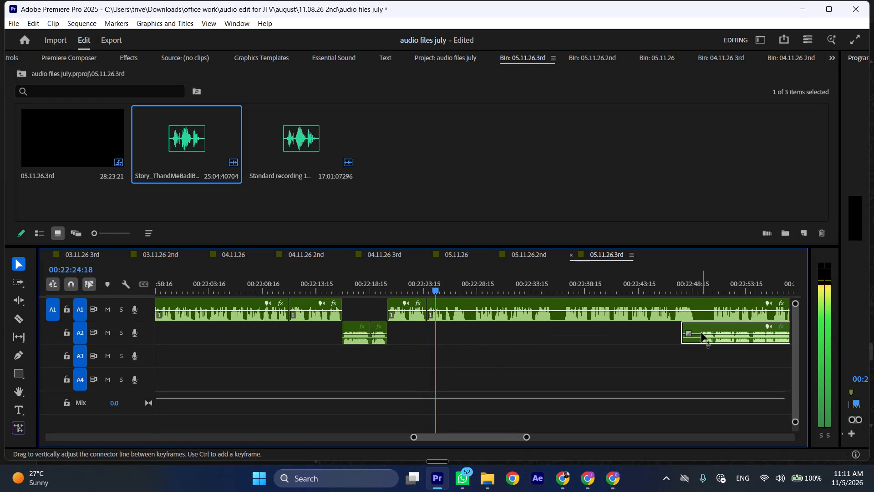
{"action": "left_click_drag", "start_coordinate": [682, 328], "coordinate": [699, 328]}
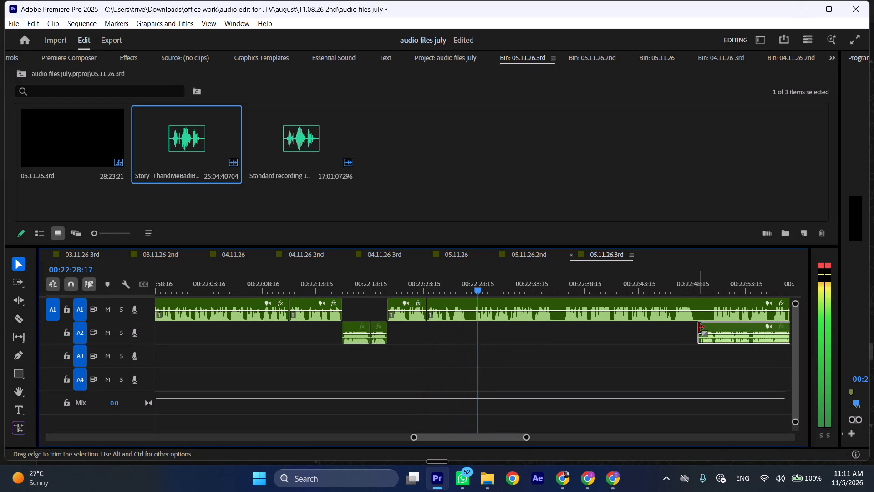
Ripple-delete the short A1 narration clip between about 00:22:20:15 and 00:22:23:23.
{"action": "left_click", "coordinate": [417, 313]}
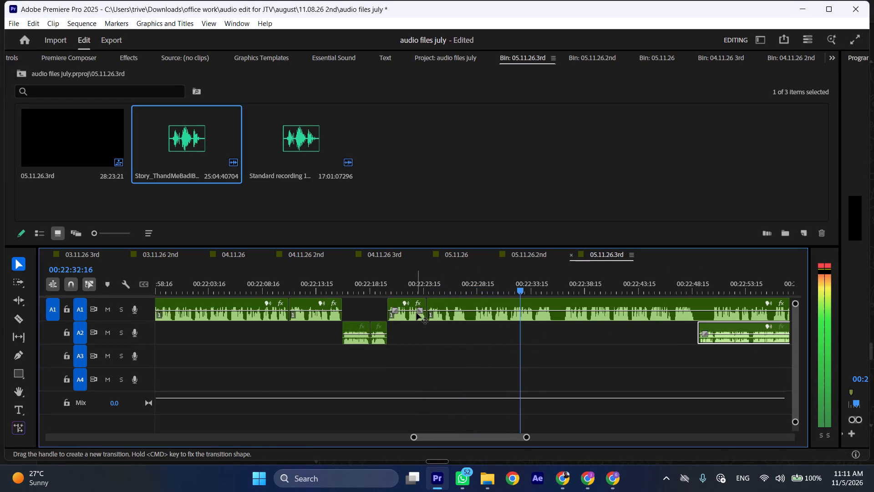
{"action": "left_click", "coordinate": [409, 316]}
{"action": "key", "text": "ctrl+shift+d"}
Cut the A1 narration at both ends of the short pause starting at about 00:22:24:03 and ripple-delete that pause.
{"action": "left_click_drag", "start_coordinate": [425, 279], "coordinate": [430, 279]}
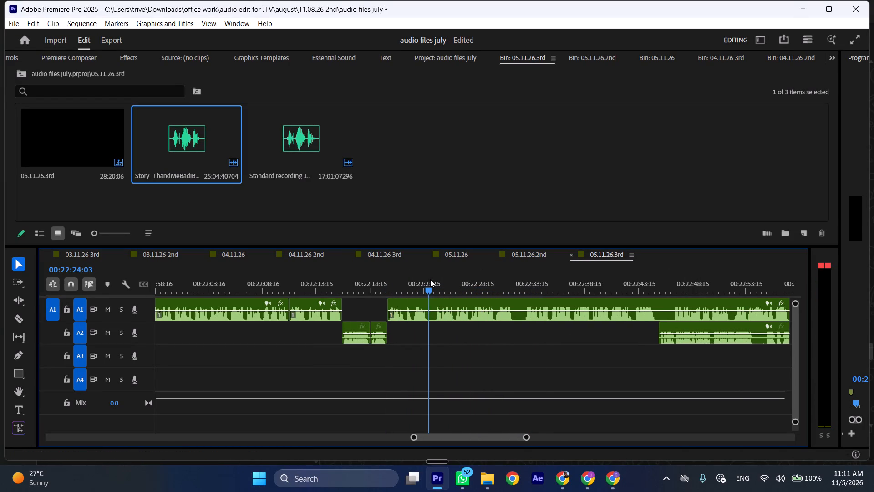
{"action": "left_click_drag", "start_coordinate": [430, 279], "coordinate": [436, 281]}
{"action": "key", "text": "shift+c"}
{"action": "left_click", "coordinate": [447, 304]}
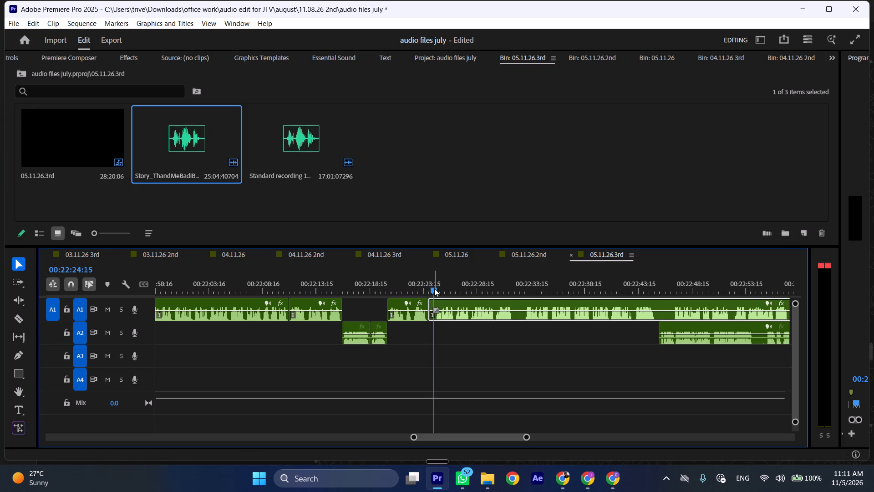
{"action": "left_click", "coordinate": [434, 288]}
{"action": "key", "text": "shift+c"}
{"action": "key", "text": "ctrl+shift+d"}
Play through the new A1 join and split the narration at about 00:22:31:13, in the next pause.
{"action": "key", "text": "space"}
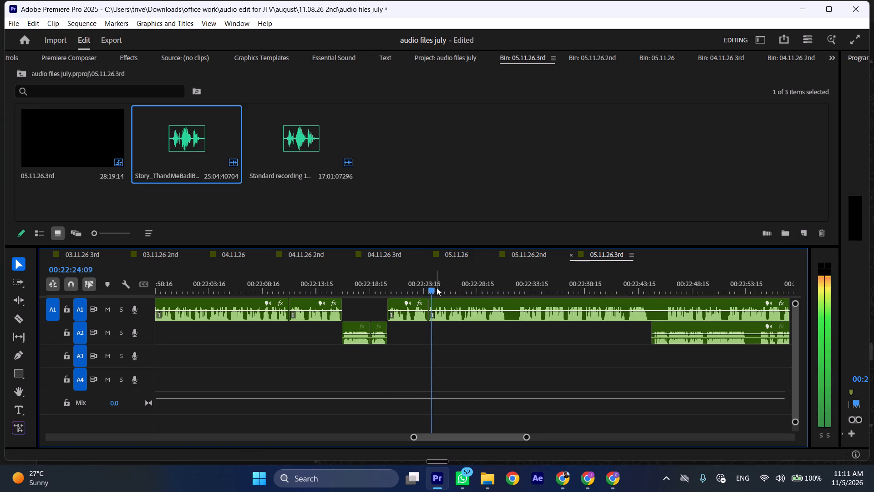
{"action": "type", "text": "l"}
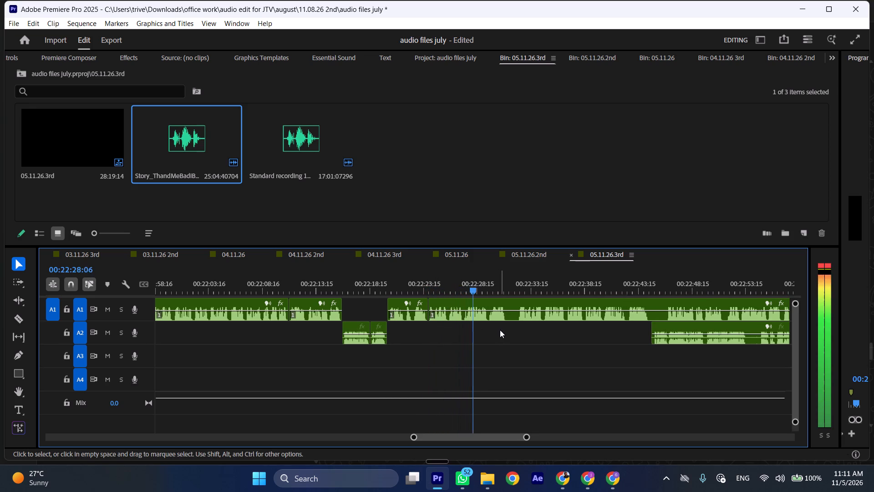
{"action": "key", "text": "space"}
{"action": "type", "text": "C"}
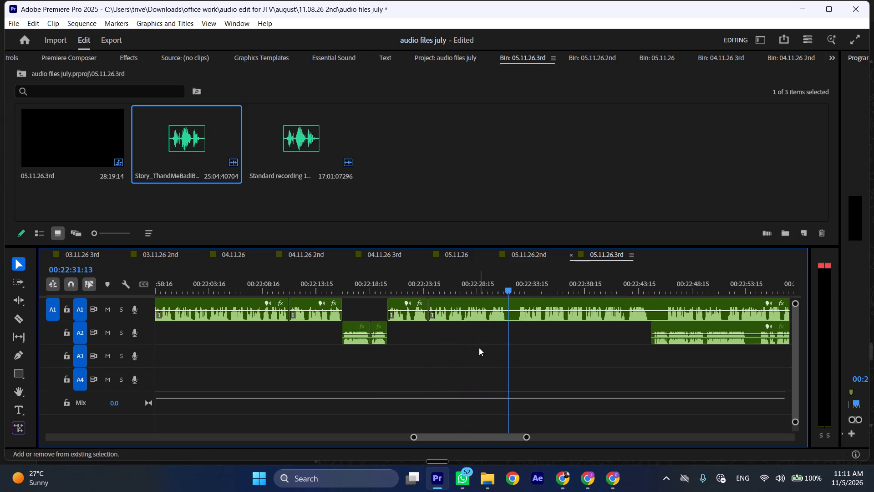
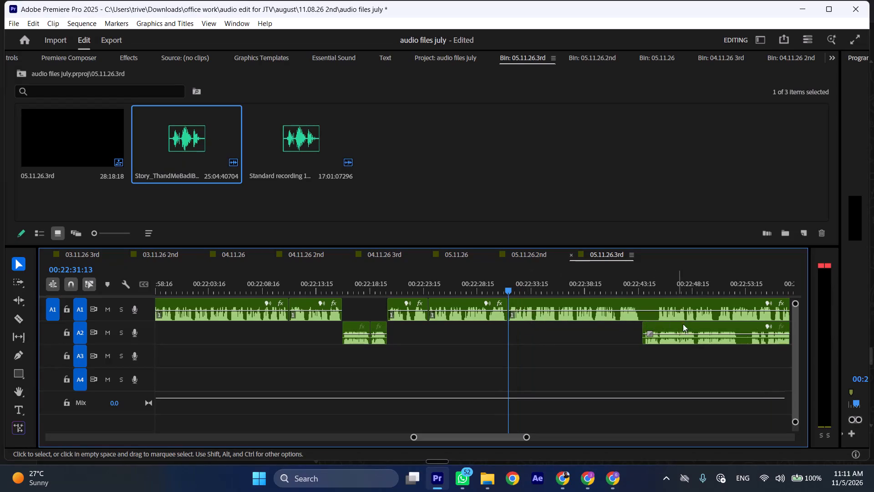
Move the A2 recording to start at 00:22:31:13, shift the overlapping A1 narration to about 00:22:43, and split A2 at 00:22:40:10.
{"action": "left_click_drag", "start_coordinate": [691, 321], "coordinate": [555, 321]}
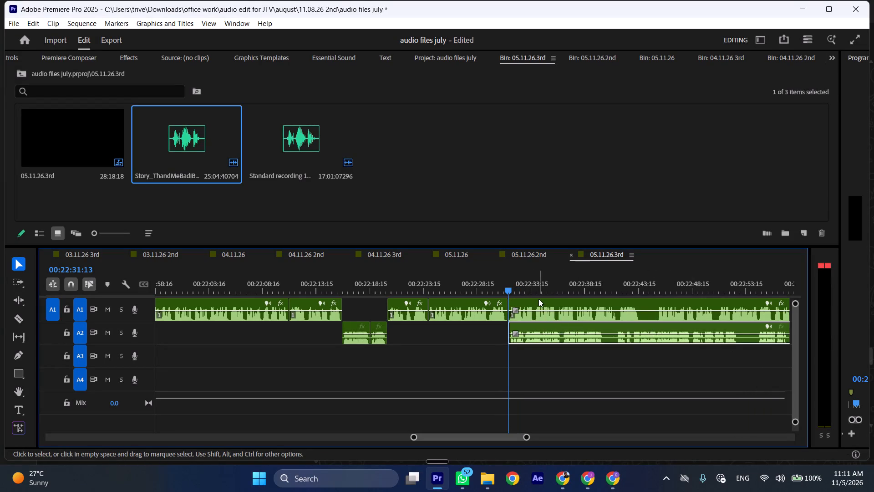
{"action": "left_click_drag", "start_coordinate": [539, 299], "coordinate": [667, 303]}
{"action": "left_click", "coordinate": [604, 283]}
{"action": "key", "text": "shift+c"}
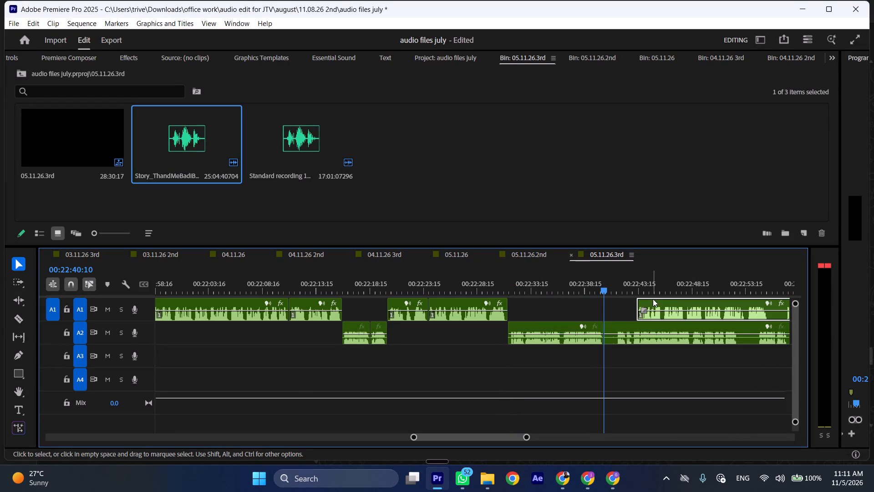
Start the A1 narration at 00:22:40:10, shift the remaining A2 recording to about 00:22:54, and split A1 at 00:22:52:21.
{"action": "left_click_drag", "start_coordinate": [658, 302], "coordinate": [628, 305]}
{"action": "scroll", "coordinate": [626, 307], "scroll_direction": "down", "scroll_amount": 4}
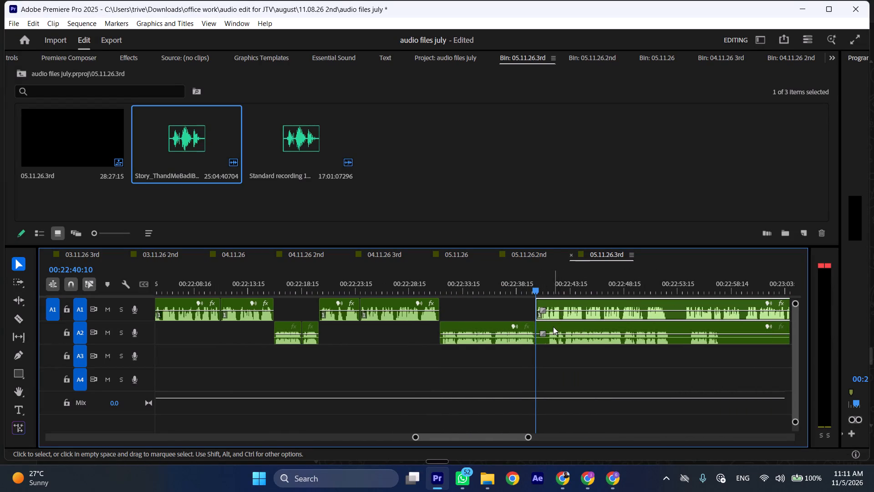
{"action": "left_click_drag", "start_coordinate": [553, 327], "coordinate": [702, 329]}
{"action": "left_click", "coordinate": [671, 285]}
{"action": "key", "text": "shift+c"}
Trim the silent opening of the remaining A2 recording and move the clip to start at 00:22:52:21.
{"action": "left_click_drag", "start_coordinate": [686, 326], "coordinate": [693, 326]}
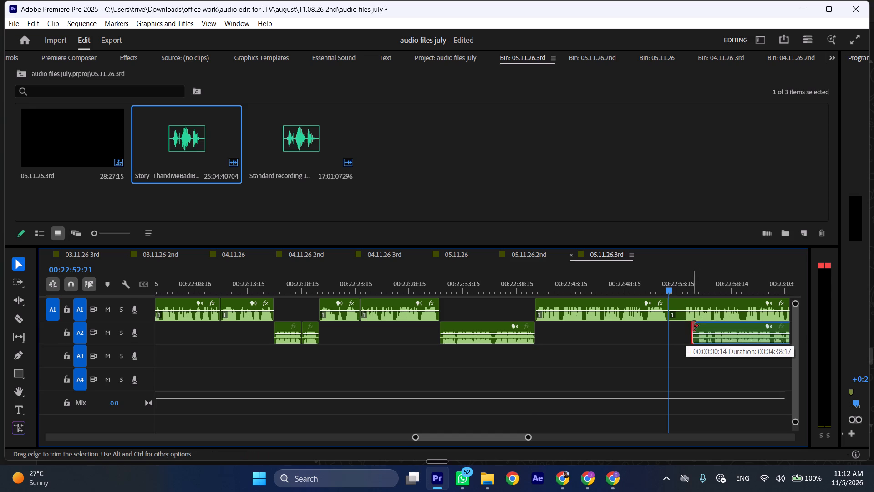
{"action": "left_click_drag", "start_coordinate": [693, 326], "coordinate": [697, 326]}
{"action": "left_click_drag", "start_coordinate": [712, 327], "coordinate": [690, 327]}
{"action": "scroll", "coordinate": [690, 327], "scroll_direction": "down", "scroll_amount": 6}
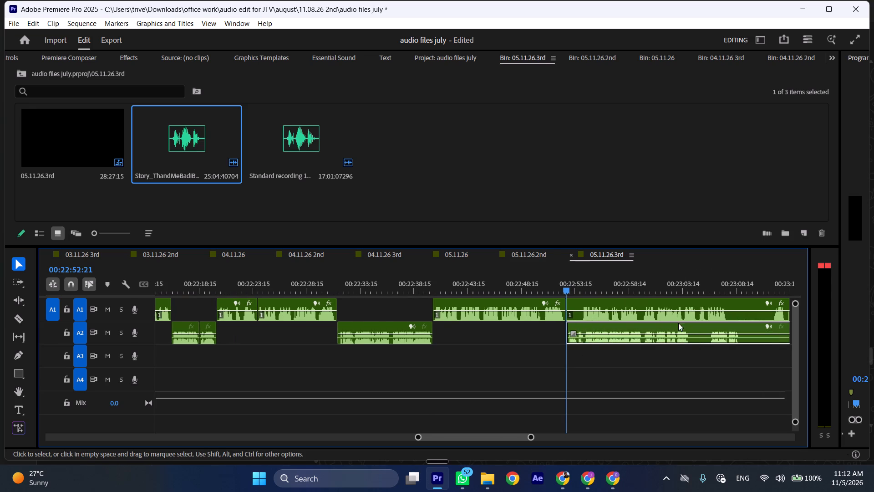
Move the remaining A1 narration from the 00:22:52:21 cut to start at about 00:23:11.
{"action": "left_click_drag", "start_coordinate": [583, 304], "coordinate": [769, 304]}
{"action": "left_click_drag", "start_coordinate": [755, 301], "coordinate": [768, 302]}
Play from 00:22:29:19 to check the new transition from the A1 narration to the A2 recording at 00:22:31:13.
{"action": "left_click", "coordinate": [225, 277]}
{"action": "left_click_drag", "start_coordinate": [304, 280], "coordinate": [320, 284]}
{"action": "key", "text": "space"}
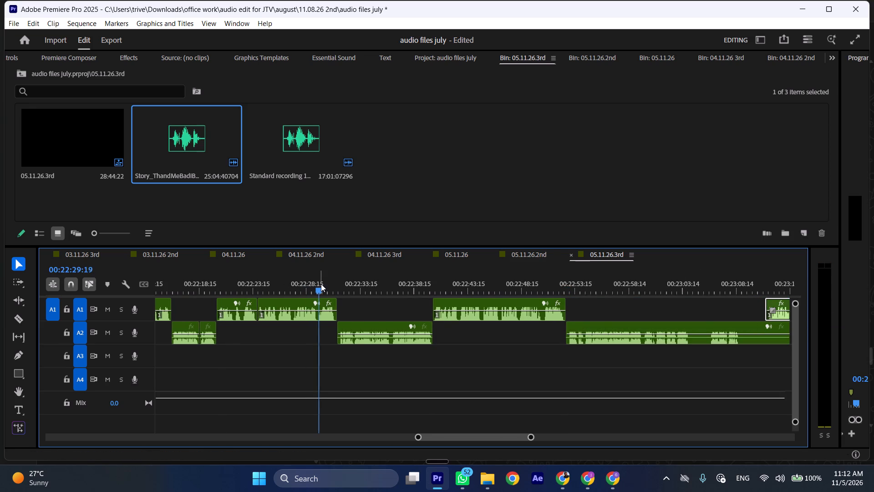
{"action": "type", "text": "l"}
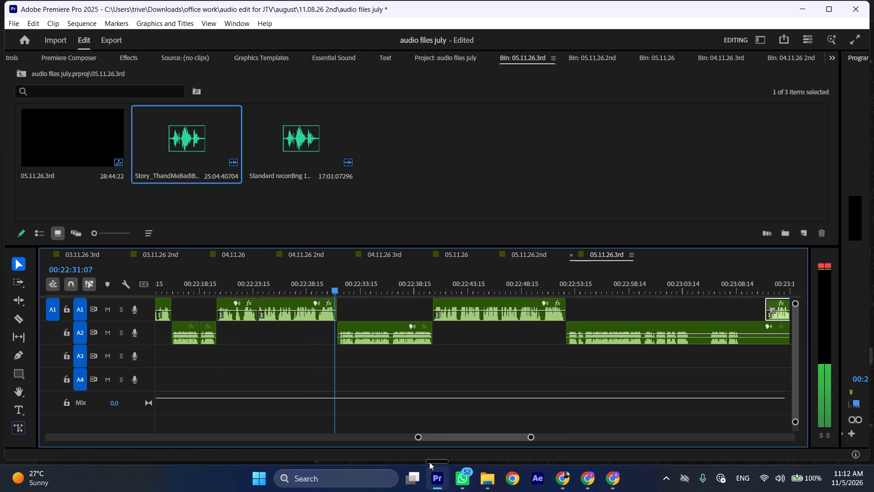
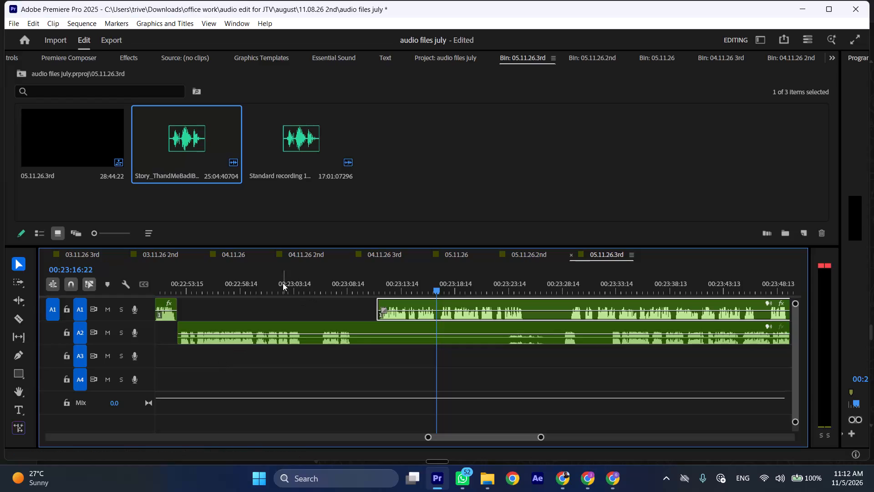
Split the A2 recording at 00:23:04:08 and move the remaining A1 narration to start at that cut.
{"action": "left_click", "coordinate": [283, 283]}
{"action": "key", "text": "space"}
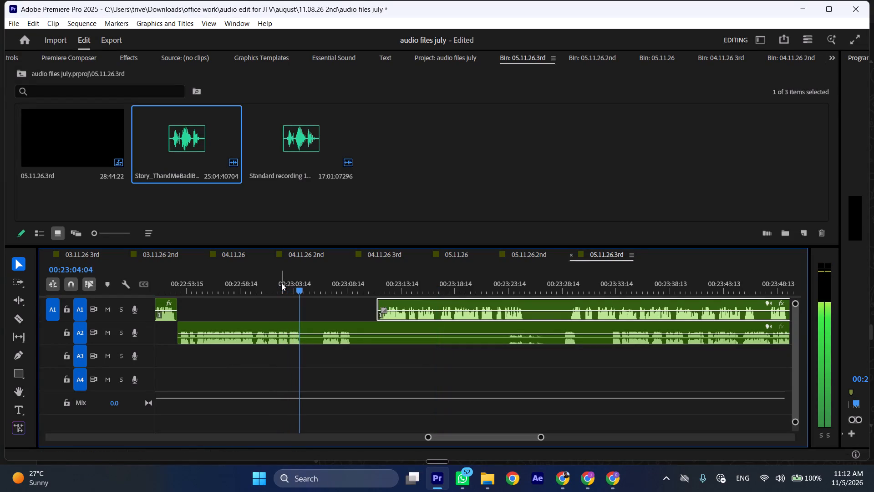
{"action": "key", "text": "space"}
{"action": "type", "text": "C"}
{"action": "left_click_drag", "start_coordinate": [398, 304], "coordinate": [335, 304]}
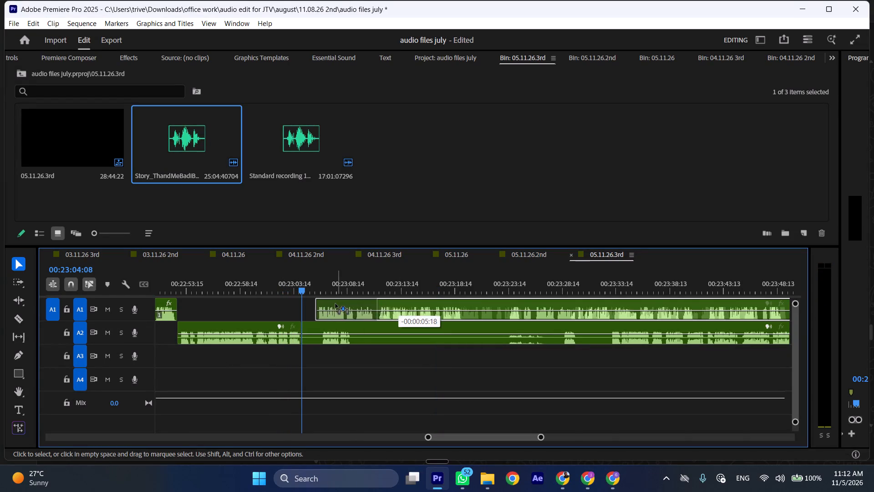
{"action": "left_click_drag", "start_coordinate": [335, 304], "coordinate": [323, 304]}
Shift the remaining A2 recording to about 00:23:18 and trim its silent opening so it starts at about 00:23:19:14.
{"action": "left_click_drag", "start_coordinate": [319, 325], "coordinate": [464, 326]}
{"action": "key", "text": "space"}
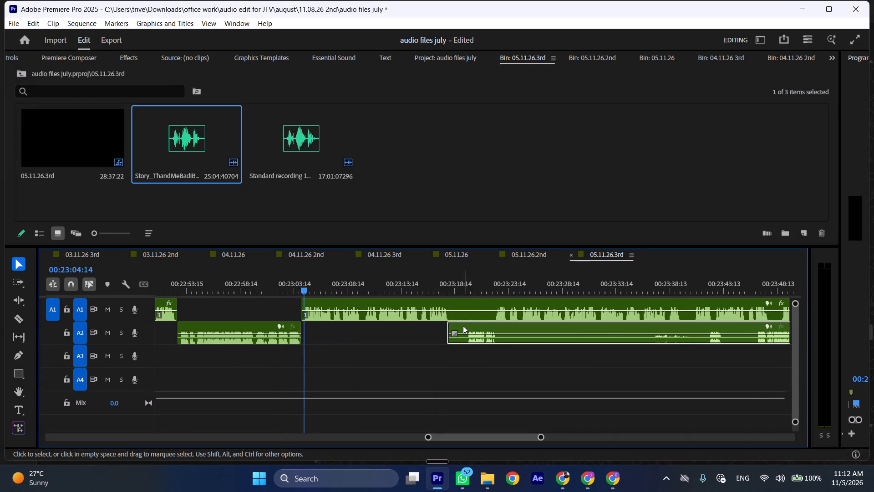
{"action": "key", "text": "k"}
{"action": "type", "text": "ll"}
{"action": "left_click_drag", "start_coordinate": [451, 325], "coordinate": [467, 327]}
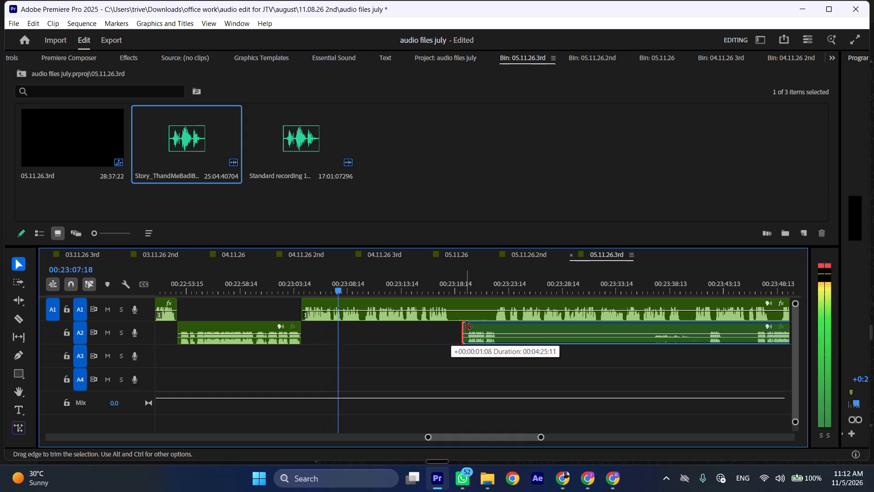
{"action": "left_click_drag", "start_coordinate": [467, 327], "coordinate": [469, 327]}
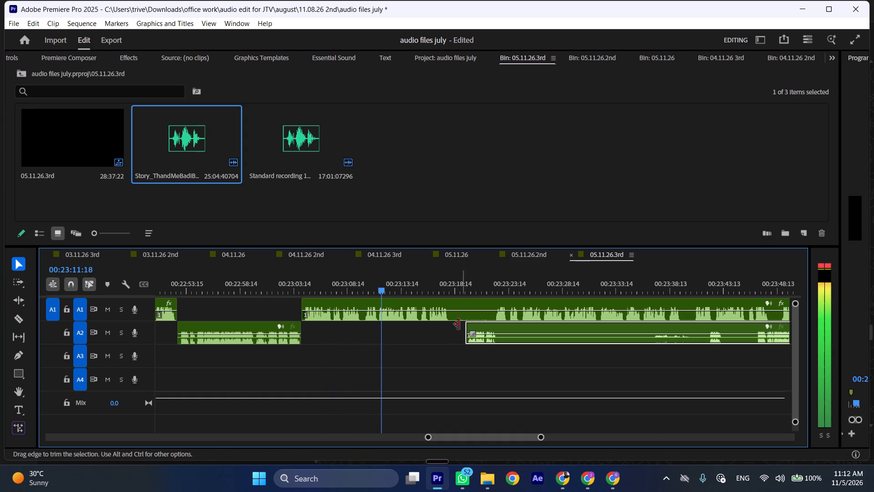
Split the A1 narration at 00:23:18:03, where its spoken passage ends.
{"action": "scroll", "coordinate": [422, 331], "scroll_direction": "down", "scroll_amount": 4}
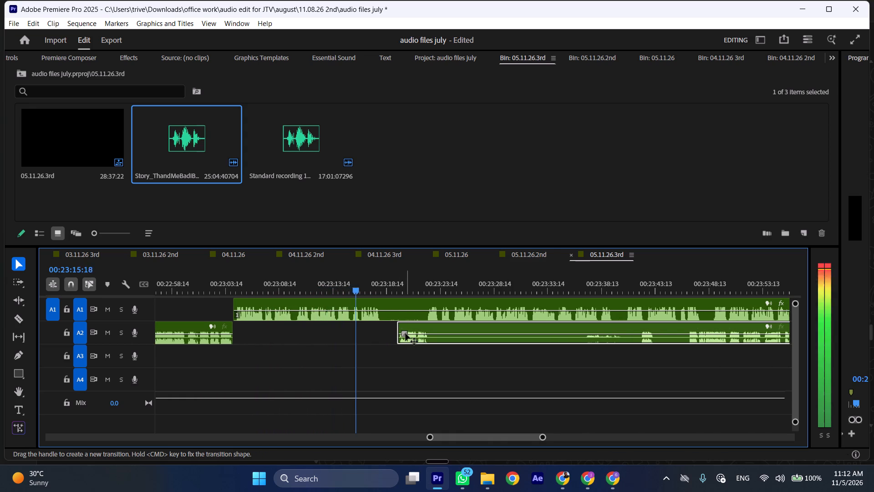
{"action": "key", "text": "space"}
{"action": "key", "text": "shift+c"}
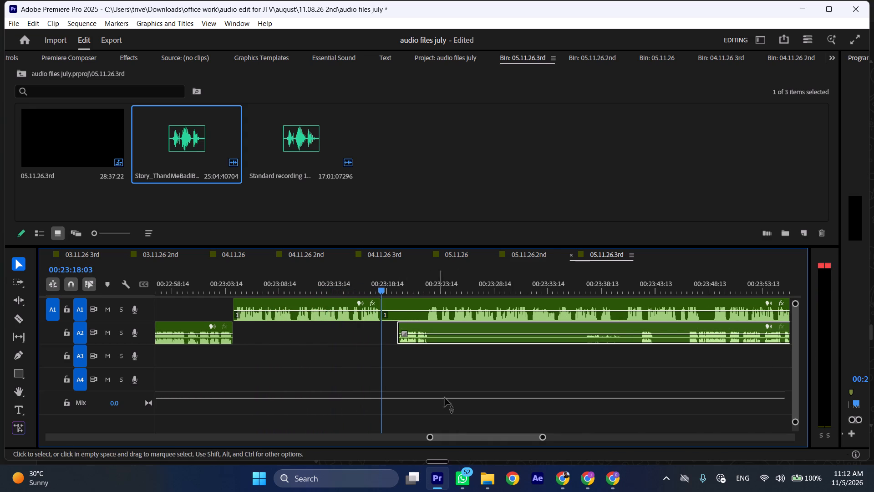
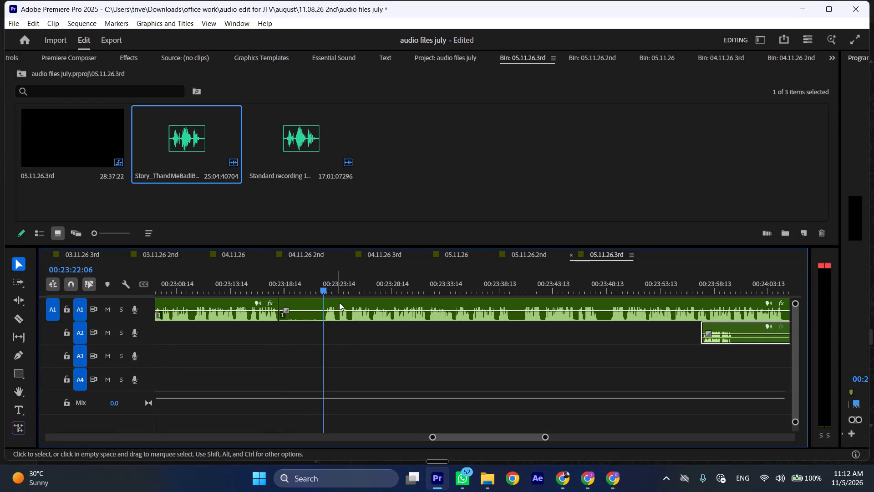
Split the A1 narration at 00:23:22:06 and ripple-delete the pause between 00:23:18:03 and that cut.
{"action": "left_click", "coordinate": [339, 302]}
{"action": "key", "text": "shift+c"}
{"action": "key", "text": "ctrl+shift+d"}
Play on through the A1 narration and shift the remaining A2 recording to start at about 00:24:07.
{"action": "key", "text": "space"}
{"action": "type", "text": "l"}
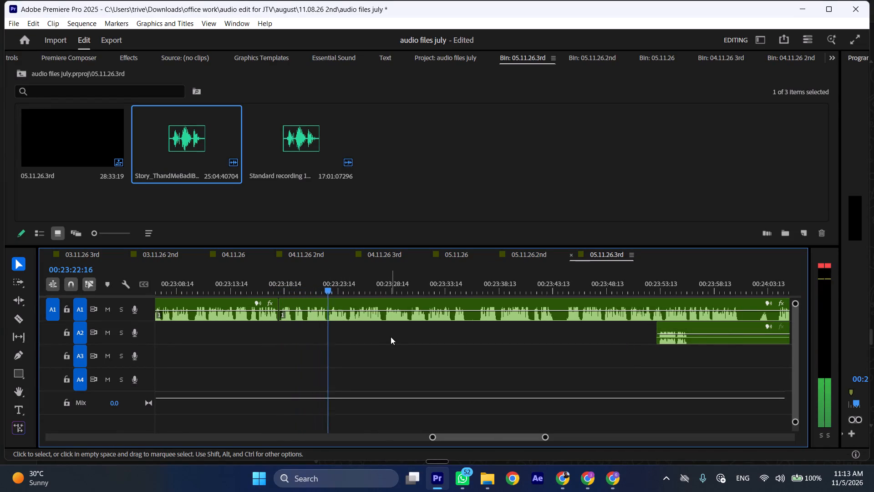
{"action": "scroll", "coordinate": [391, 337], "scroll_direction": "down", "scroll_amount": 7}
{"action": "left_click_drag", "start_coordinate": [552, 326], "coordinate": [668, 326]}
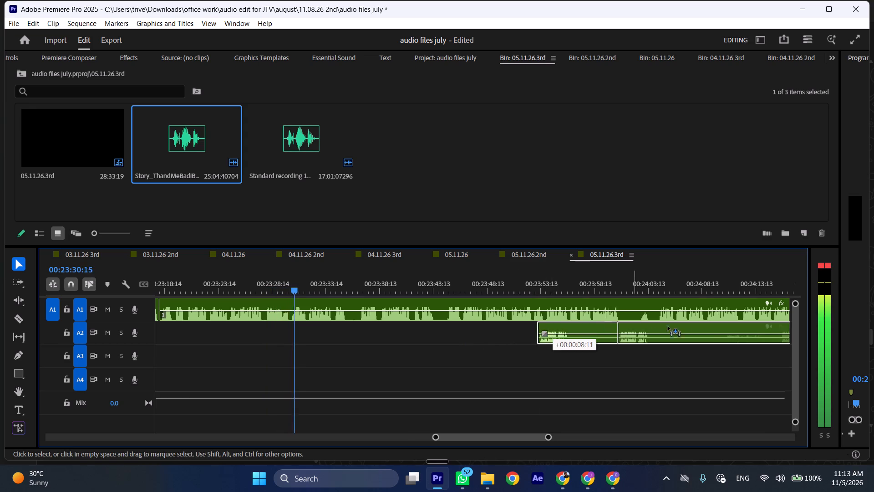
{"action": "left_click_drag", "start_coordinate": [668, 326], "coordinate": [702, 326]}
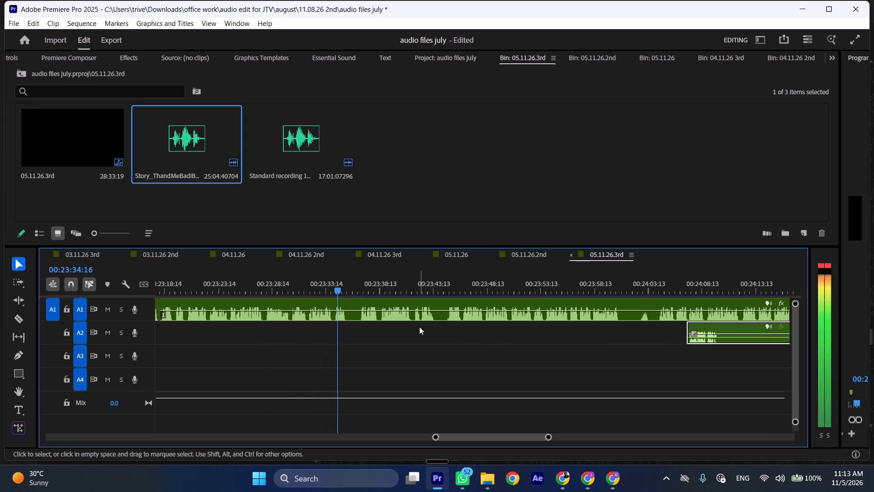
Split the A1 narration at about 00:23:35:18 and at 00:23:36:18, and ripple-delete the pause between the cuts.
{"action": "key", "text": "space"}
{"action": "key", "text": "shift+c"}
{"action": "left_click", "coordinate": [361, 282]}
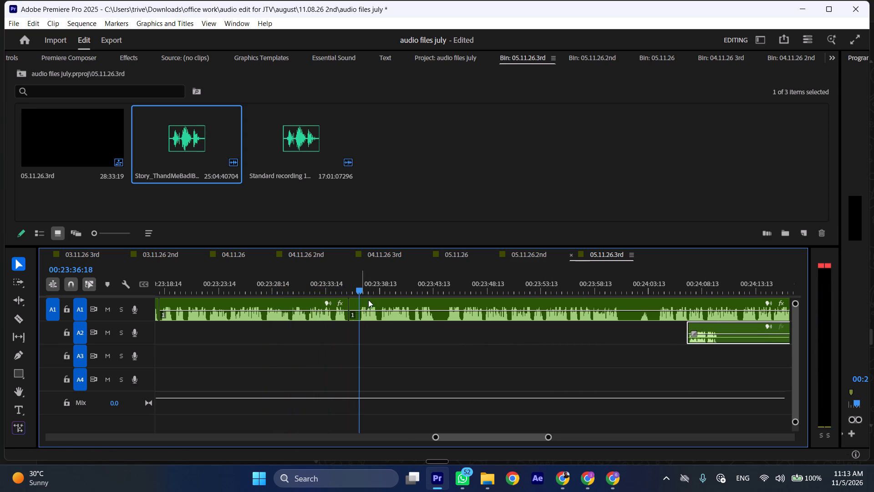
{"action": "left_click", "coordinate": [374, 311]}
{"action": "key", "text": "shift+c"}
{"action": "key", "text": "ctrl+shift+d"}
Play the following A1 narration and split it at 00:23:42:22, in the pause after the spoken passage.
{"action": "key", "text": "space"}
{"action": "type", "text": "l"}
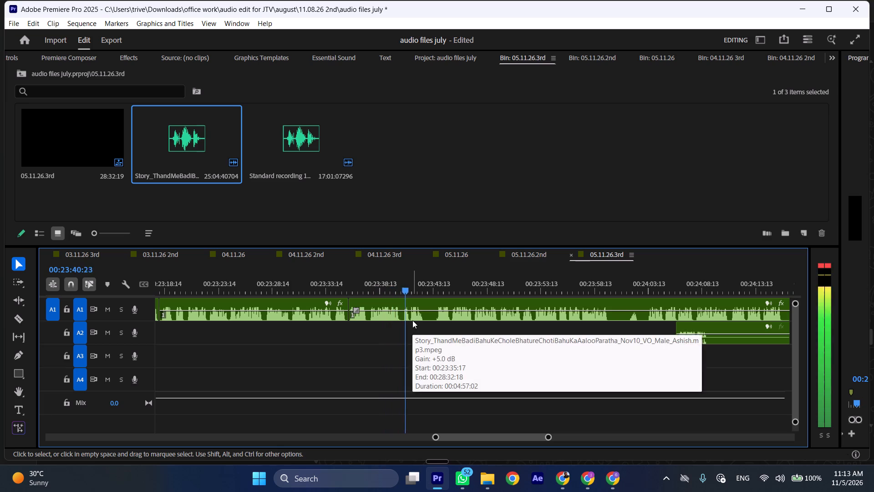
{"action": "left_click", "coordinate": [427, 285]}
{"action": "key", "text": "shift+c"}
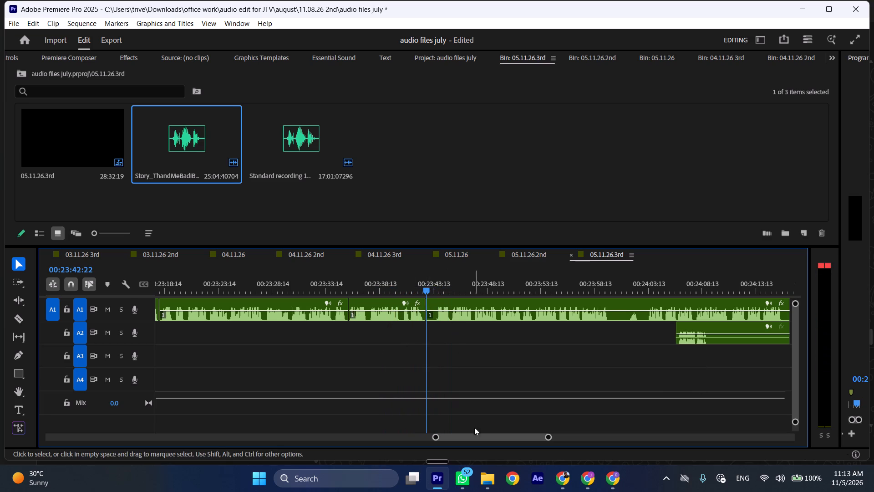
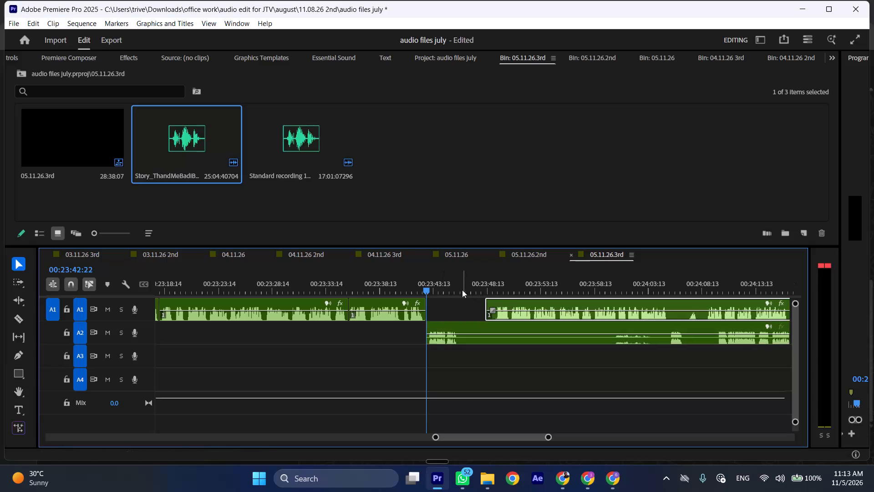
Split the A2 recording at 00:23:46:02 and move the following A1 narration clip to start at that cut.
{"action": "left_click", "coordinate": [461, 282]}
{"action": "key", "text": "shift+c"}
{"action": "left_click_drag", "start_coordinate": [494, 302], "coordinate": [502, 302]}
{"action": "left_click_drag", "start_coordinate": [515, 305], "coordinate": [485, 306]}
Shift the remaining A2 recording after the cut to start at about 00:24:08.
{"action": "left_click_drag", "start_coordinate": [471, 326], "coordinate": [671, 326]}
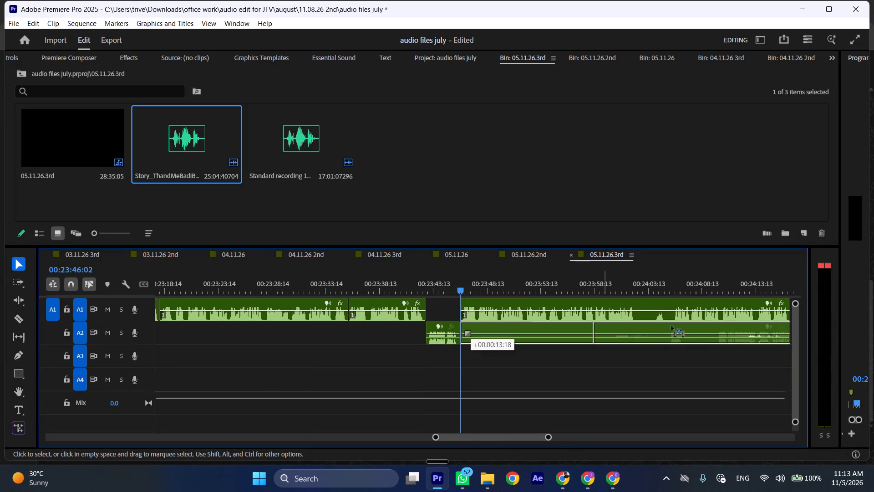
{"action": "left_click_drag", "start_coordinate": [671, 326], "coordinate": [713, 326]}
Play the sequence from 00:23:42:02 to check the transition from the A1 narration into the short A2 clip.
{"action": "left_click", "coordinate": [417, 268]}
{"action": "key", "text": "space"}
{"action": "left_click", "coordinate": [418, 281]}
{"action": "key", "text": "space"}
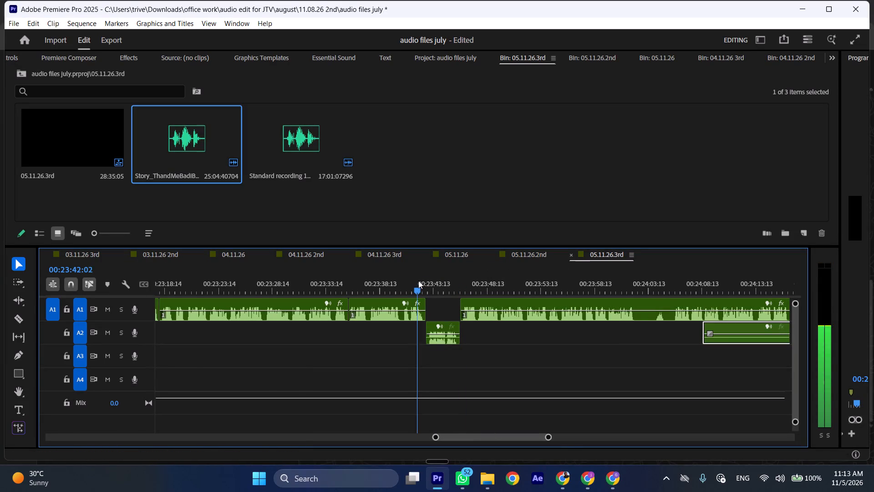
{"action": "type", "text": "l"}
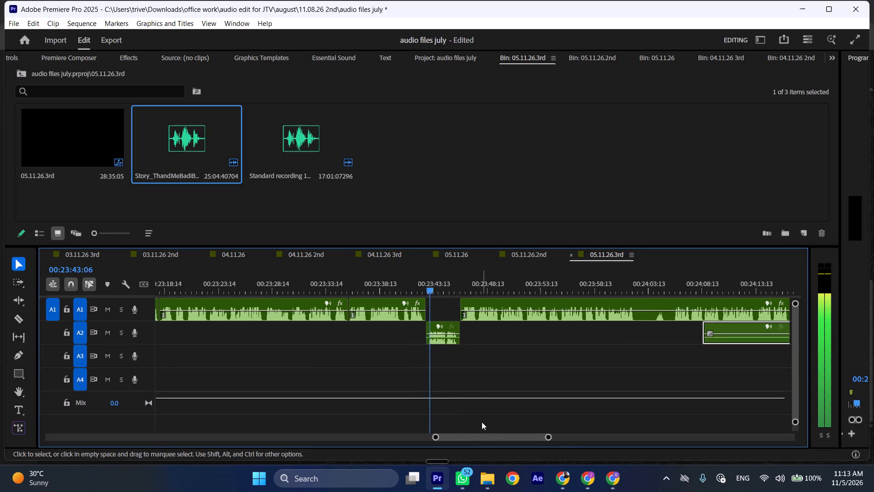
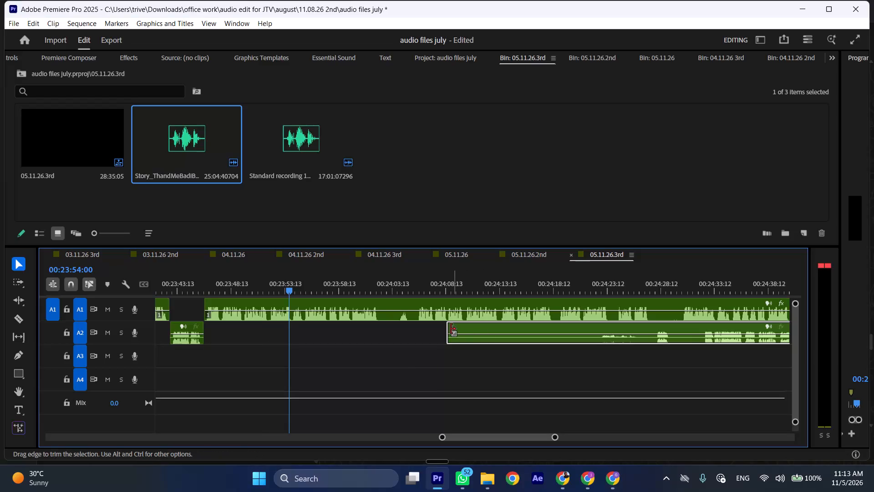
Trim the start of the remaining A2 recording to about 00:24:28 and split it at 00:24:29:10.
{"action": "left_click_drag", "start_coordinate": [451, 329], "coordinate": [504, 329]}
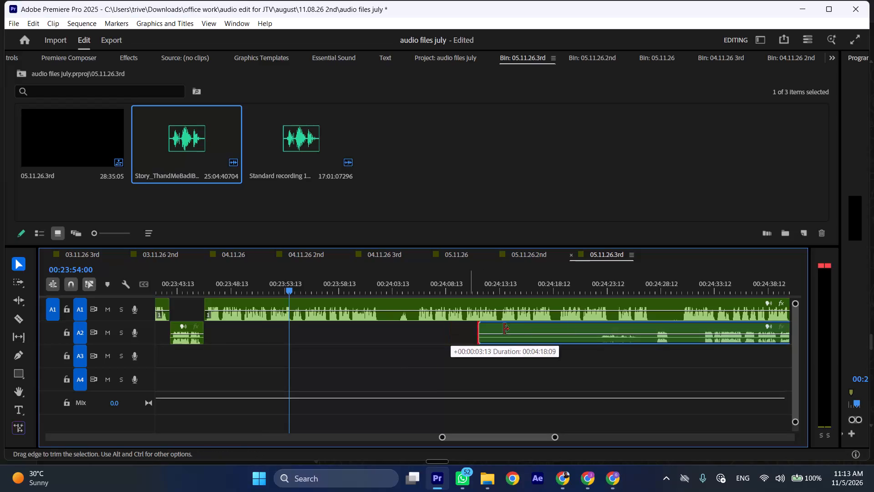
{"action": "left_click_drag", "start_coordinate": [504, 329], "coordinate": [658, 329]}
{"action": "left_click_drag", "start_coordinate": [668, 282], "coordinate": [671, 282]}
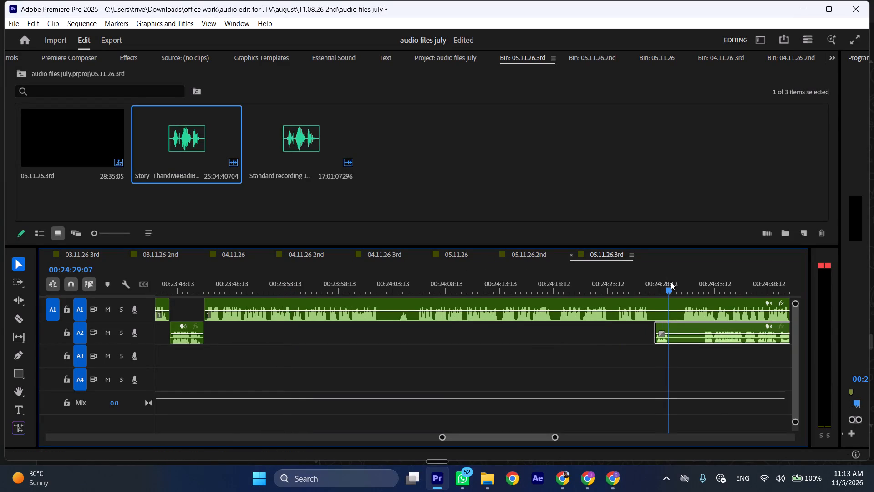
{"action": "left_click_drag", "start_coordinate": [671, 282], "coordinate": [672, 282]}
{"action": "key", "text": "shift+c"}
Insert the short split-off A2 piece directly after the previous A2 clip at about 00:23:46, pushing the following A1 narration back.
{"action": "scroll", "coordinate": [645, 355], "scroll_direction": "up", "scroll_amount": 4}
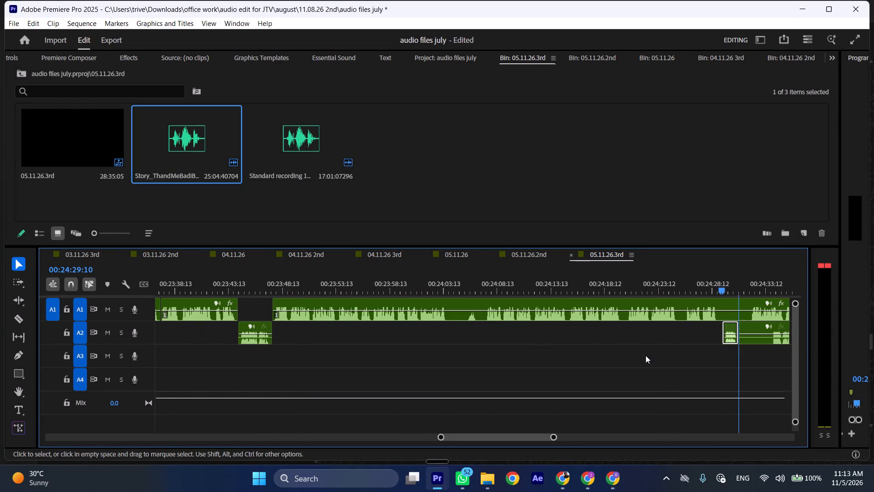
{"action": "left_click_drag", "start_coordinate": [731, 339], "coordinate": [287, 340]}
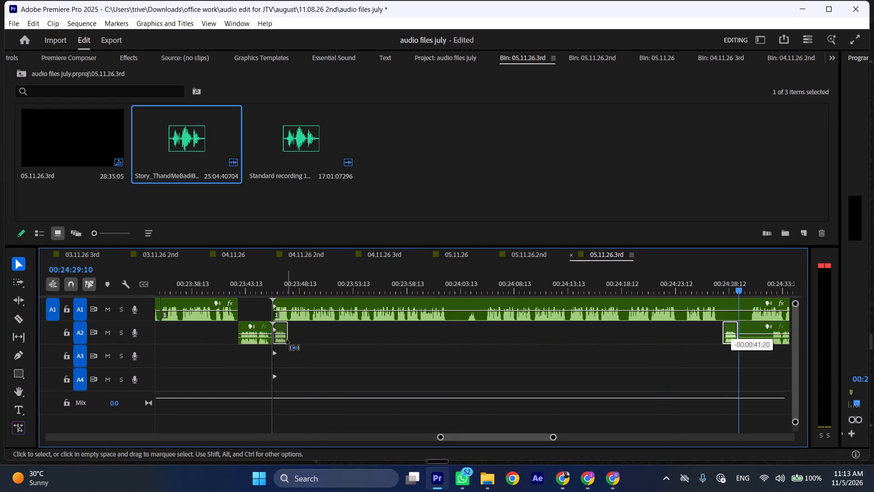
{"action": "left_click_drag", "start_coordinate": [287, 340], "coordinate": [284, 340]}
Play the sequence from about 00:23:45 to check the join between the two short A2 clips.
{"action": "left_click", "coordinate": [264, 281]}
{"action": "key", "text": "space"}
{"action": "type", "text": "l"}
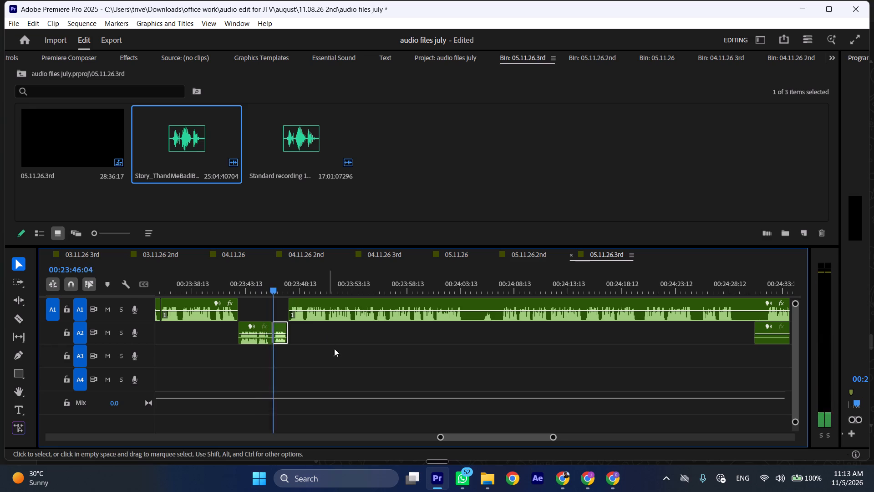
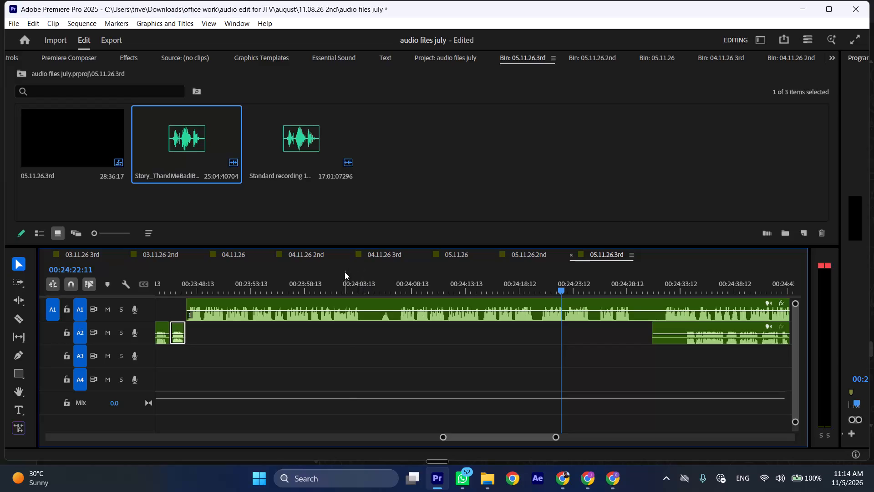
Split the A1 narration at 00:24:03:23 and trim the pause off the second part so it starts at about 00:24:07.
{"action": "left_click", "coordinate": [345, 272]}
{"action": "key", "text": "space"}
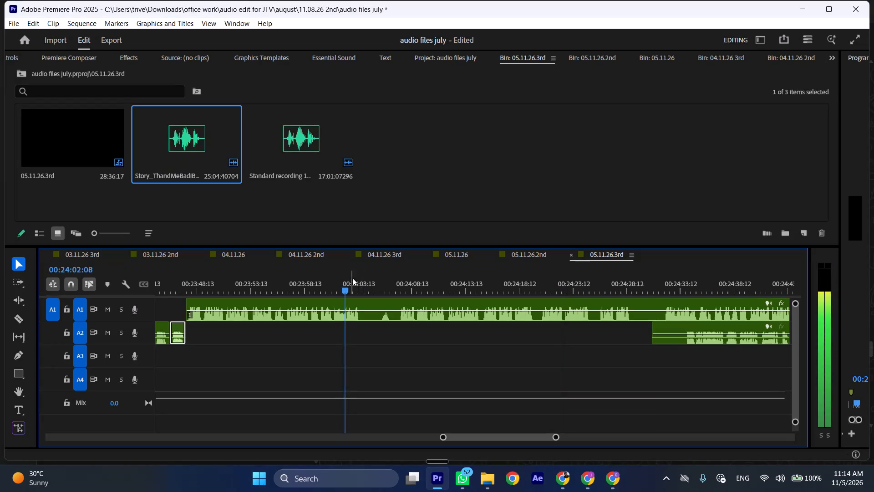
{"action": "key", "text": "space"}
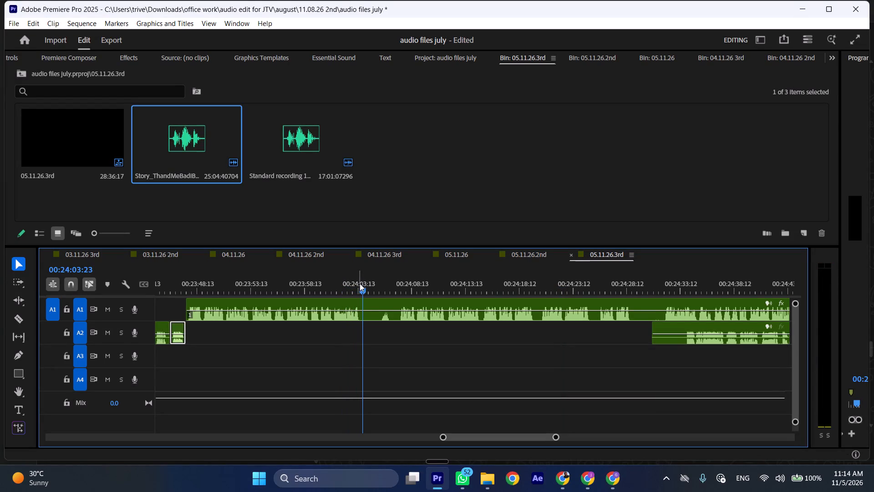
{"action": "key", "text": "shift+c"}
{"action": "left_click_drag", "start_coordinate": [366, 297], "coordinate": [398, 302]}
{"action": "left_click_drag", "start_coordinate": [367, 301], "coordinate": [401, 302]}
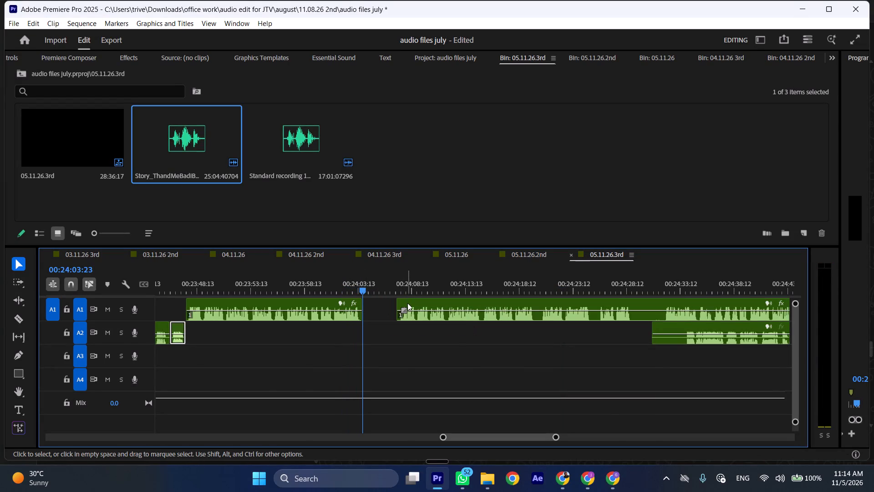
Move the remaining A1 narration later to start at about 00:24:37, leaving room for the A2 recording.
{"action": "left_click_drag", "start_coordinate": [421, 303], "coordinate": [738, 303]}
Trim the silence off the start of the remaining A2 recording and move it to start at 00:24:03:23, where the A1 narration ends.
{"action": "left_click_drag", "start_coordinate": [656, 324], "coordinate": [687, 324]}
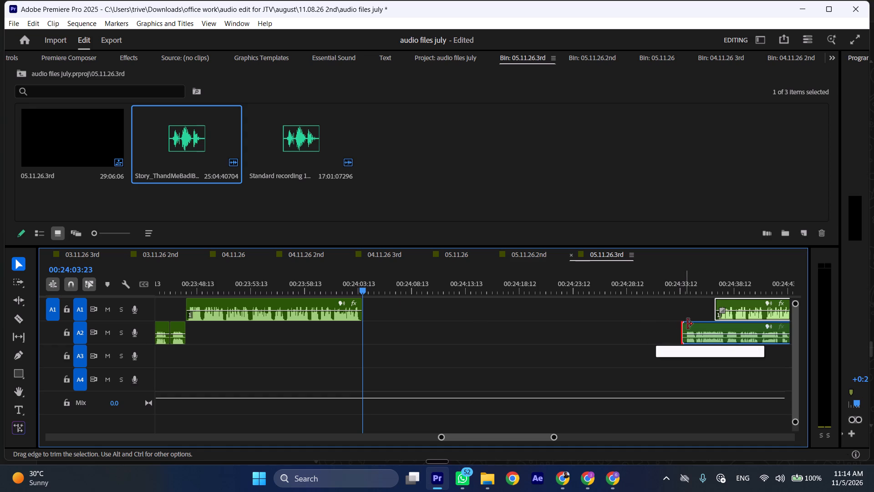
{"action": "left_click_drag", "start_coordinate": [687, 324], "coordinate": [688, 324]}
{"action": "left_click_drag", "start_coordinate": [697, 326], "coordinate": [376, 327]}
Play the repositioned A2 recording at increased speed from 00:24:03:23 to find its next cut point.
{"action": "key", "text": "space"}
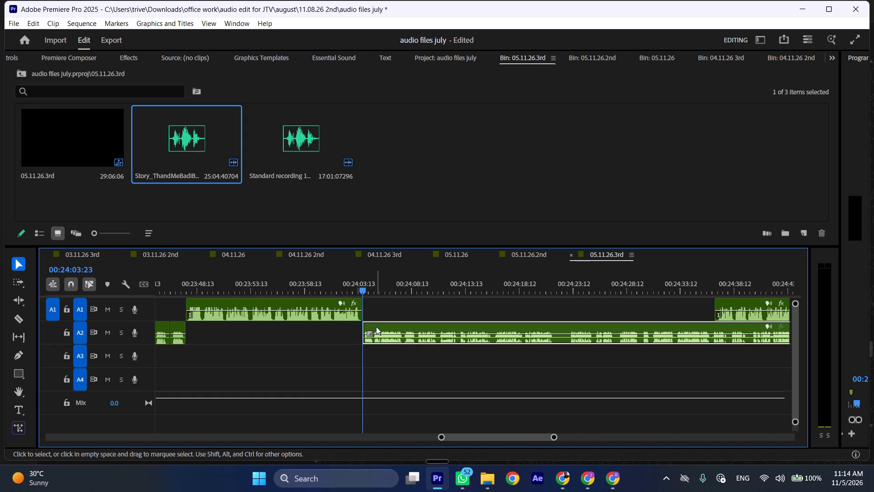
{"action": "type", "text": "l"}
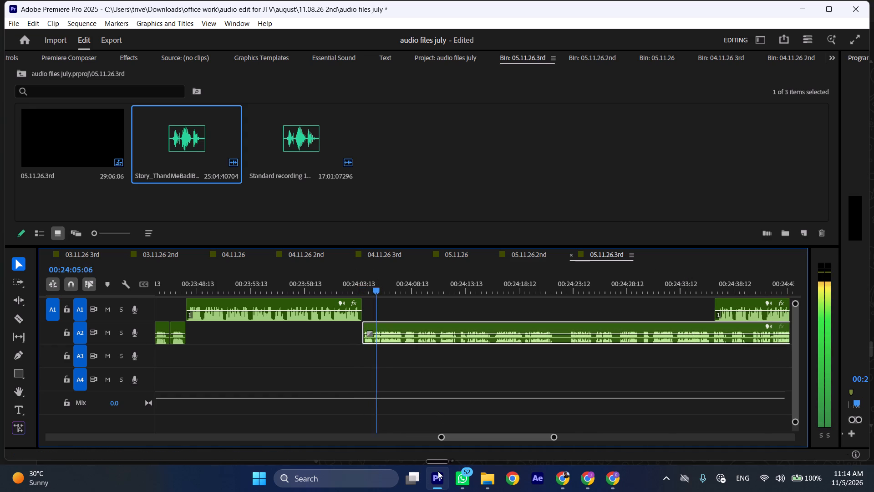
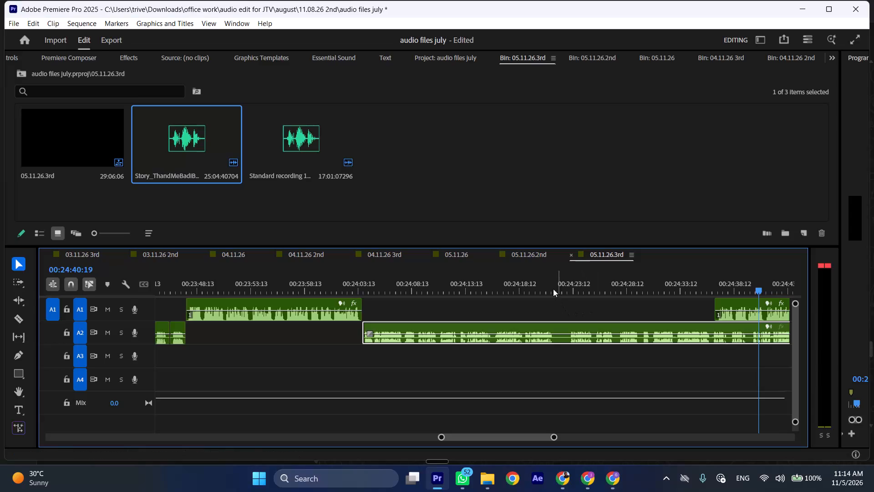
Cut the A2 recording at 00:24:21:18 and ripple-trim the pause after it up to about 00:24:23:03.
{"action": "left_click_drag", "start_coordinate": [564, 278], "coordinate": [546, 281]}
{"action": "key", "text": "space"}
{"action": "key", "text": "space"}
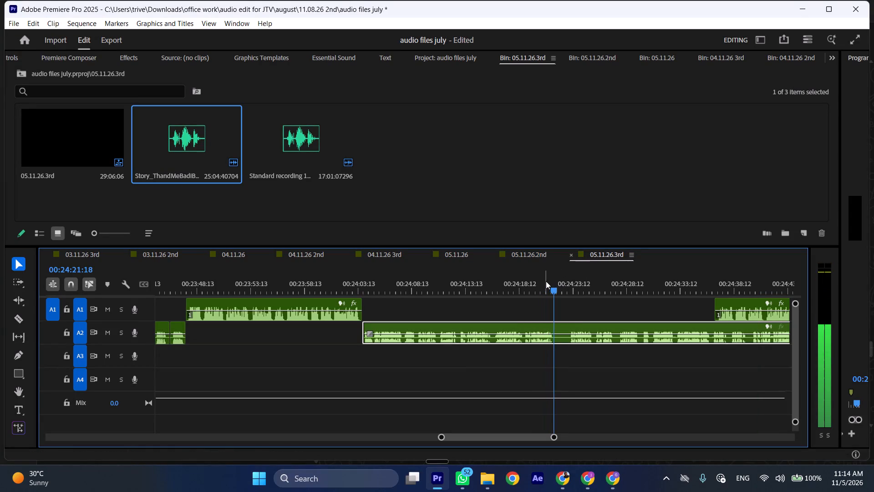
{"action": "type", "text": "C"}
{"action": "left_click_drag", "start_coordinate": [560, 288], "coordinate": [570, 290]}
{"action": "left_click", "coordinate": [587, 336]}
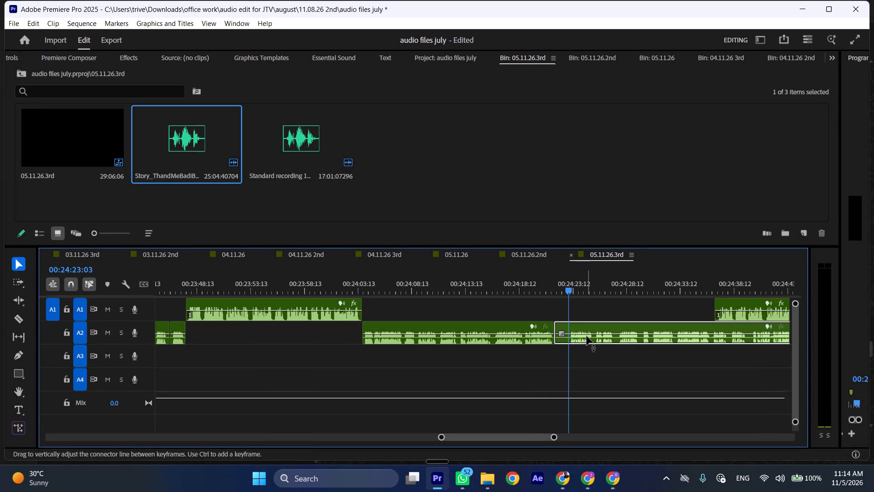
{"action": "key", "text": "shift+c"}
{"action": "key", "text": "ctrl+shift+d"}
Play on past the A2 cut, and move the remaining A1 narration later to start at about 00:24:44.
{"action": "key", "text": "space"}
{"action": "type", "text": "l"}
{"action": "scroll", "coordinate": [593, 352], "scroll_direction": "down", "scroll_amount": 5}
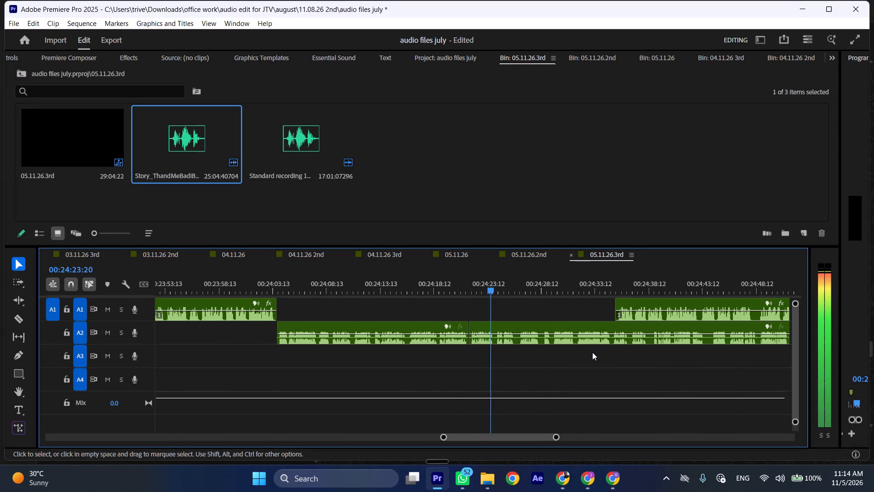
{"action": "scroll", "coordinate": [532, 348], "scroll_direction": "down", "scroll_amount": 5}
{"action": "key", "text": "space"}
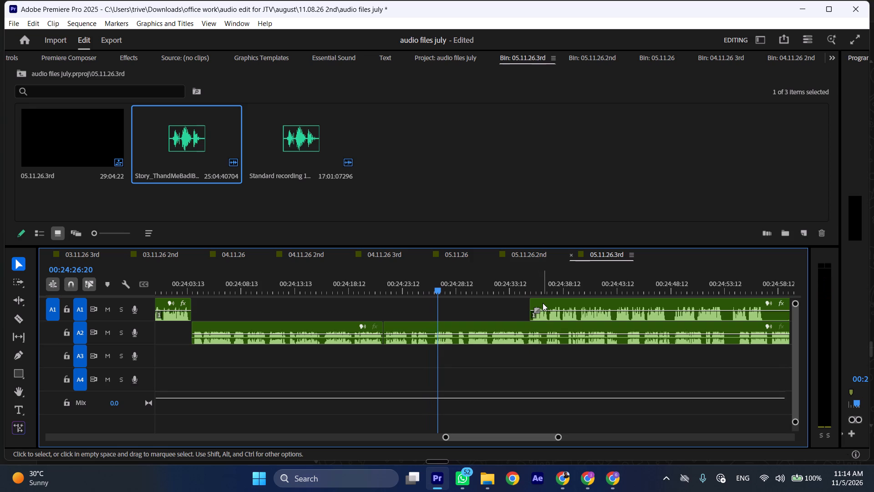
{"action": "left_click_drag", "start_coordinate": [543, 303], "coordinate": [639, 307]}
Find the pause in the A2 recording at about 00:24:35, cut there and ripple-trim about 1.7 seconds off the following part.
{"action": "left_click_drag", "start_coordinate": [513, 293], "coordinate": [518, 293]}
{"action": "key", "text": "space"}
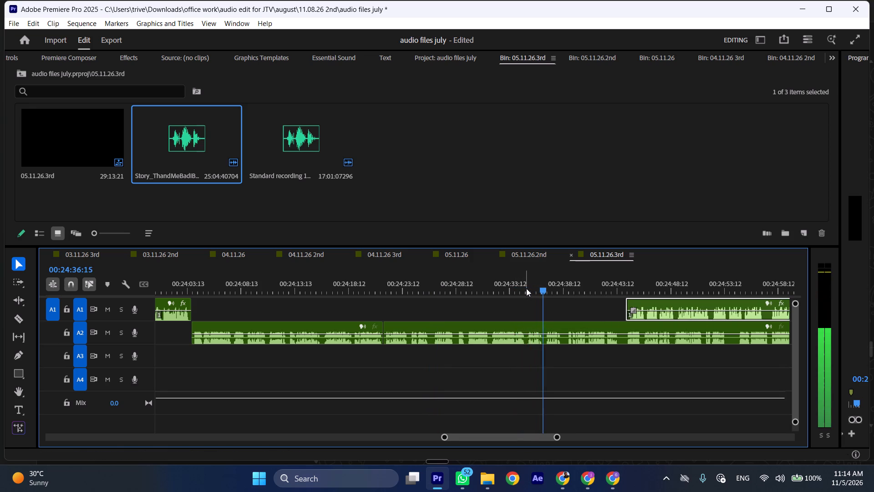
{"action": "left_click_drag", "start_coordinate": [528, 285], "coordinate": [546, 287]}
{"action": "key", "text": "shift+c"}
{"action": "left_click", "coordinate": [561, 333]}
{"action": "key", "text": "shift+c"}
{"action": "key", "text": "ctrl+shift+d"}
Split the A2 recording at 00:24:36:17 and move the part after it later to start at about 00:24:56.
{"action": "left_click", "coordinate": [548, 278]}
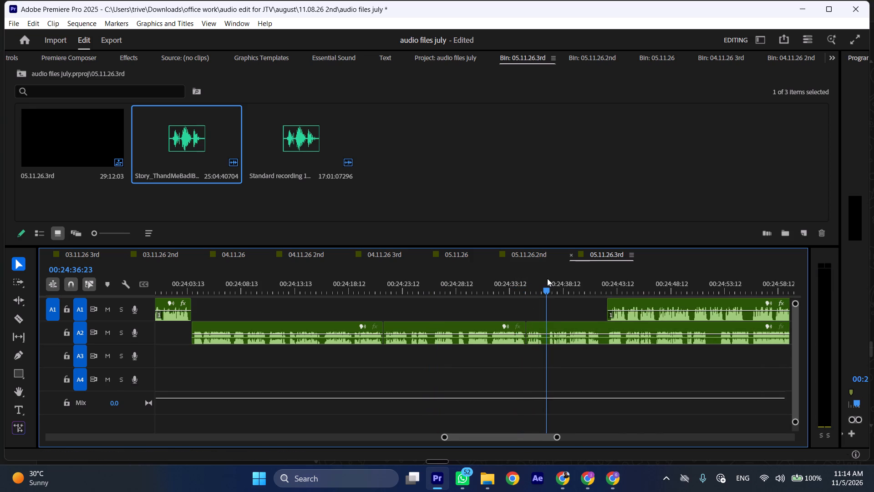
{"action": "key", "text": "shift+c"}
{"action": "left_click_drag", "start_coordinate": [559, 329], "coordinate": [767, 330]}
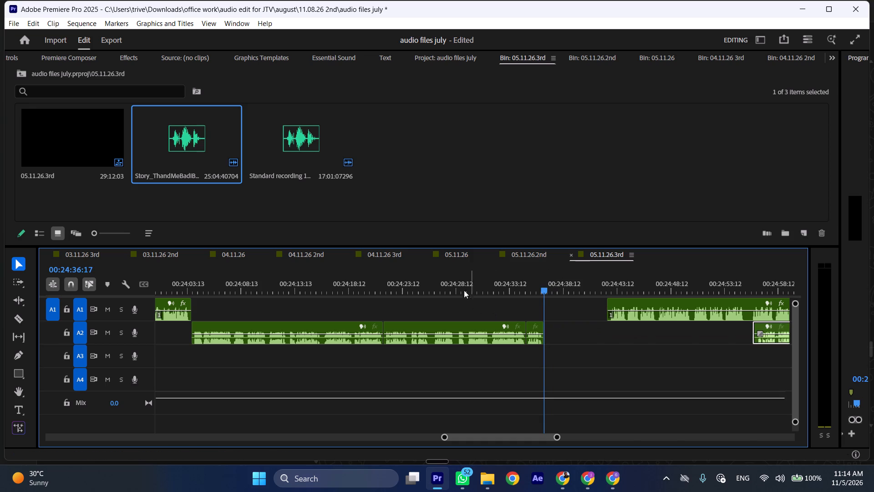
Split the A2 recording at about 00:24:26 and ripple-trim the short pause off the start of the following part.
{"action": "left_click", "coordinate": [436, 267]}
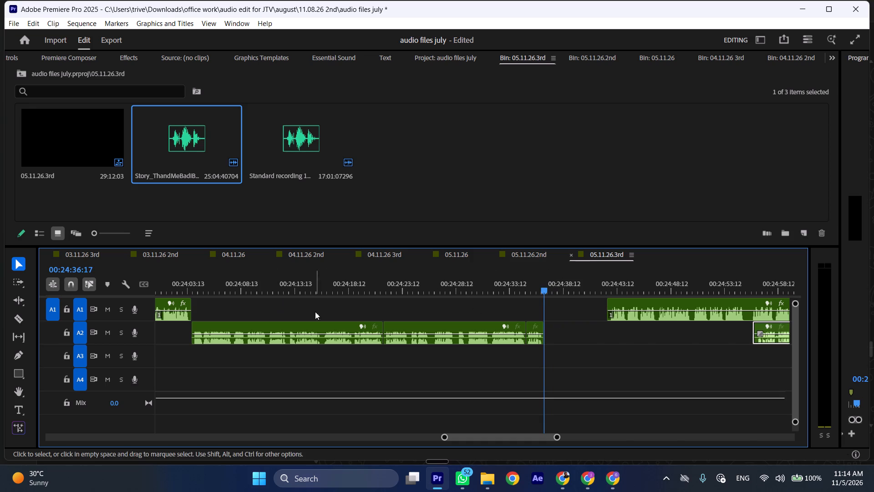
{"action": "left_click", "coordinate": [432, 283]}
{"action": "key", "text": "shift+c"}
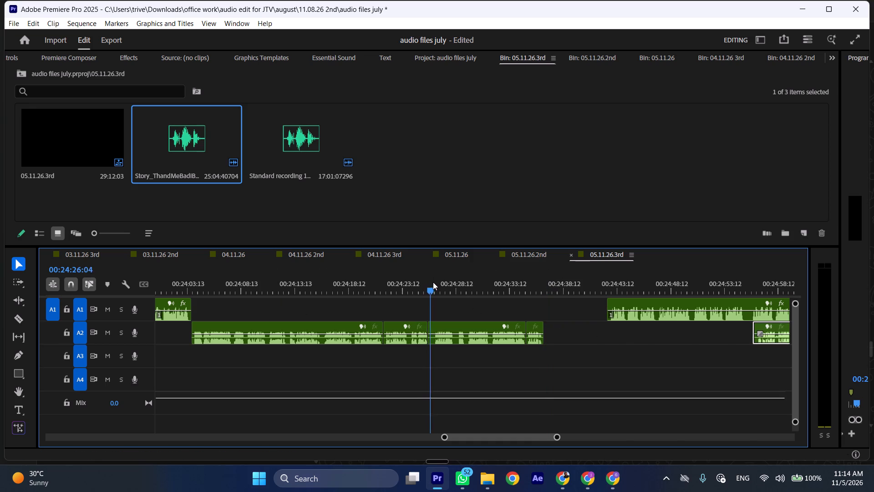
{"action": "left_click", "coordinate": [444, 333]}
{"action": "key", "text": "shift+c"}
{"action": "key", "text": "ctrl+shift+d"}
Split the A2 recording at about 00:24:27:20, ripple-trim the short pause after the cut and play the join.
{"action": "left_click_drag", "start_coordinate": [446, 285], "coordinate": [449, 285]}
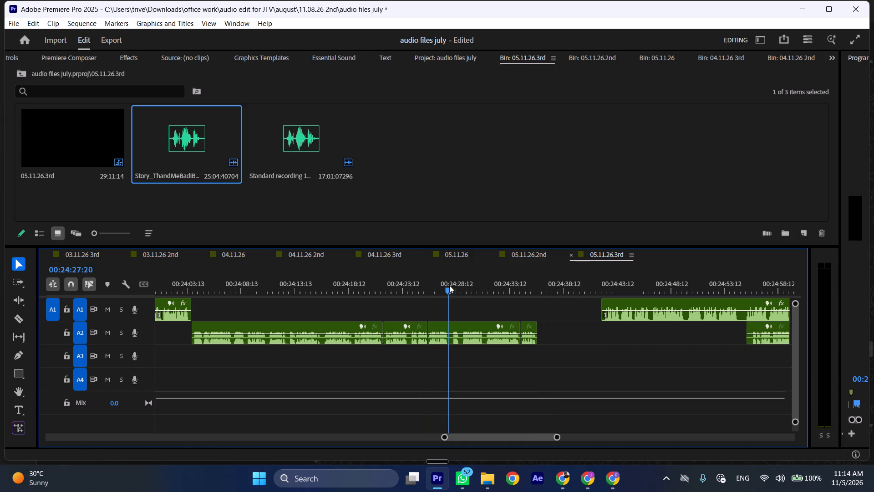
{"action": "left_click_drag", "start_coordinate": [449, 285], "coordinate": [453, 285]}
{"action": "key", "text": "shift+c"}
{"action": "left_click", "coordinate": [462, 333]}
{"action": "key", "text": "shift+c"}
{"action": "key", "text": "ctrl+shift+d"}
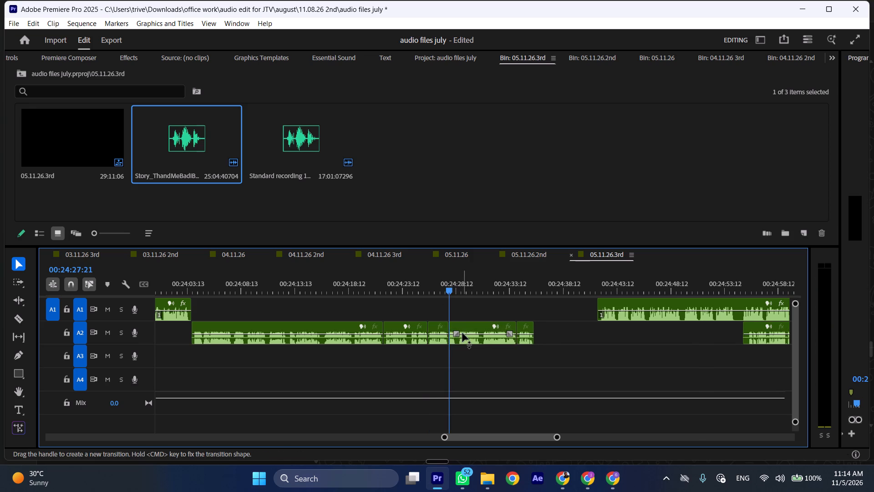
{"action": "key", "text": "space"}
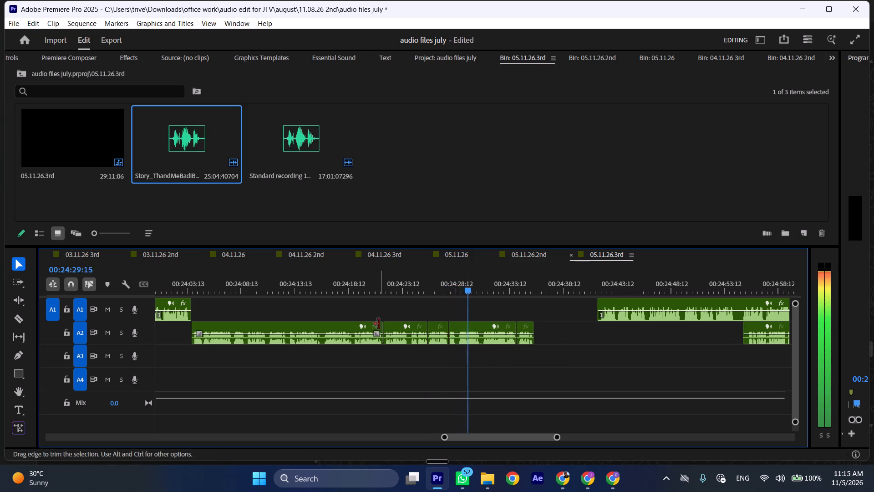
Split the A2 recording at about 00:24:16:00, ripple-trim the short pause after the cut and play the join.
{"action": "left_click_drag", "start_coordinate": [319, 283], "coordinate": [326, 283]}
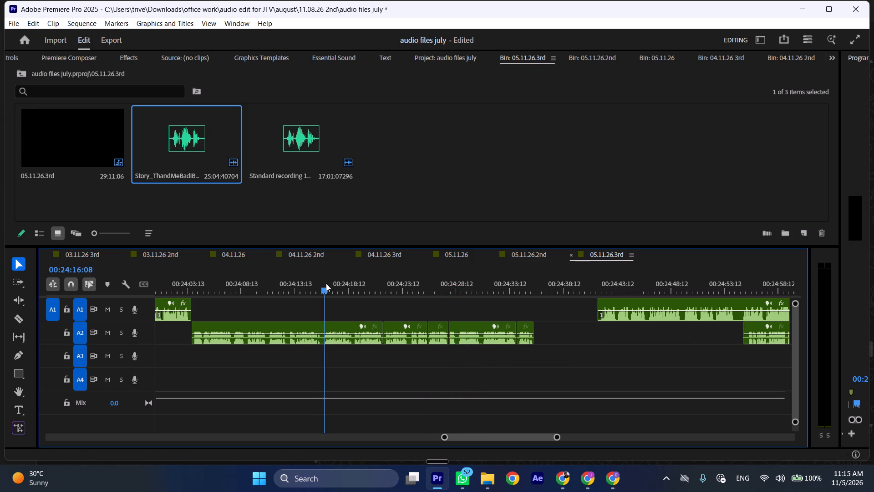
{"action": "left_click_drag", "start_coordinate": [326, 283], "coordinate": [322, 282]}
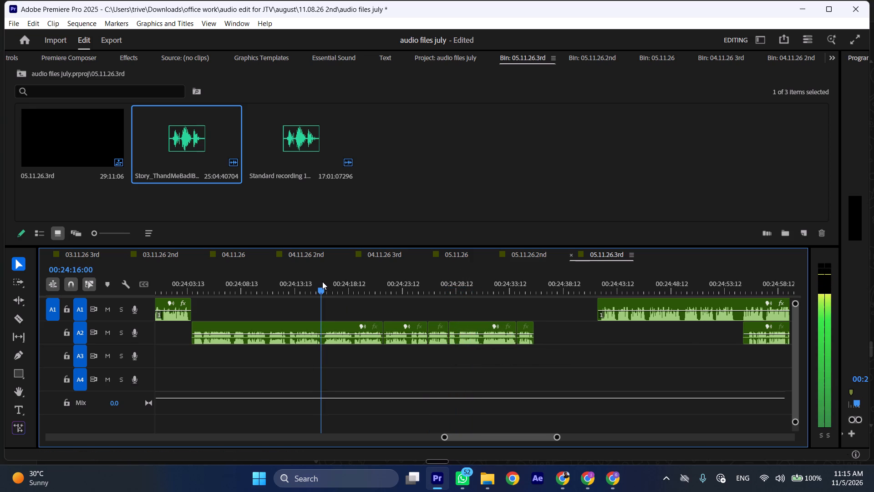
{"action": "left_click_drag", "start_coordinate": [322, 282], "coordinate": [325, 281]}
{"action": "key", "text": "shift+c"}
{"action": "left_click", "coordinate": [342, 325]}
{"action": "key", "text": "shift+c"}
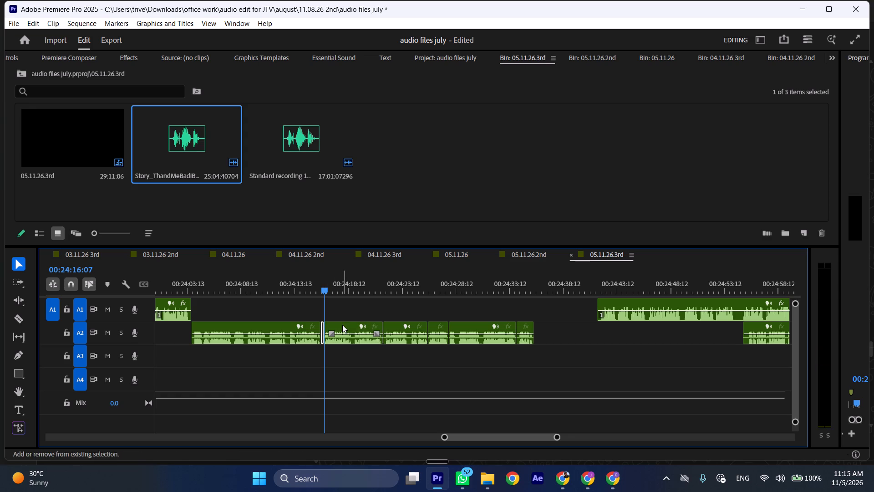
{"action": "key", "text": "ctrl+shift+d"}
{"action": "key", "text": "space"}
{"action": "key", "text": "space"}
Move the remaining A1 narration earlier to start at about 00:24:35, where the tightened A2 section ends.
{"action": "left_click_drag", "start_coordinate": [634, 302], "coordinate": [628, 302]}
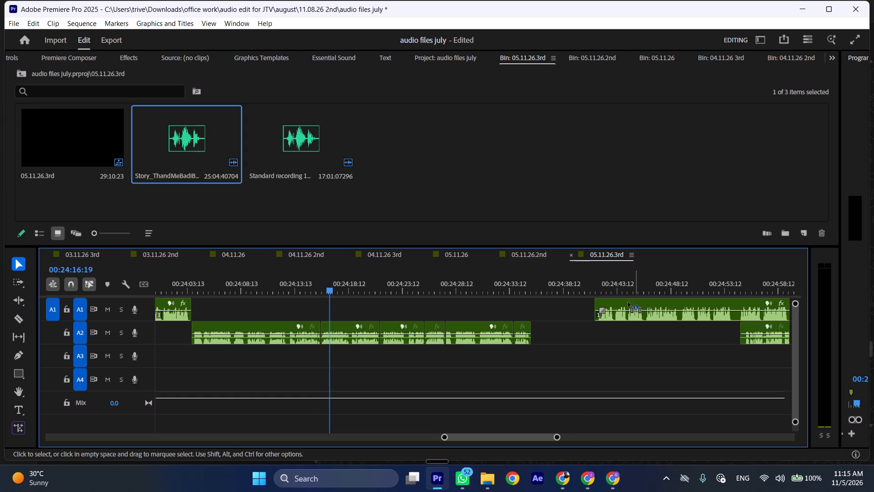
{"action": "left_click_drag", "start_coordinate": [628, 302], "coordinate": [575, 302]}
Play the handover from the A2 recording to the A1 narration at increased speed from about 00:24:33.
{"action": "left_click", "coordinate": [502, 277]}
{"action": "key", "text": "space"}
{"action": "type", "text": "l"}
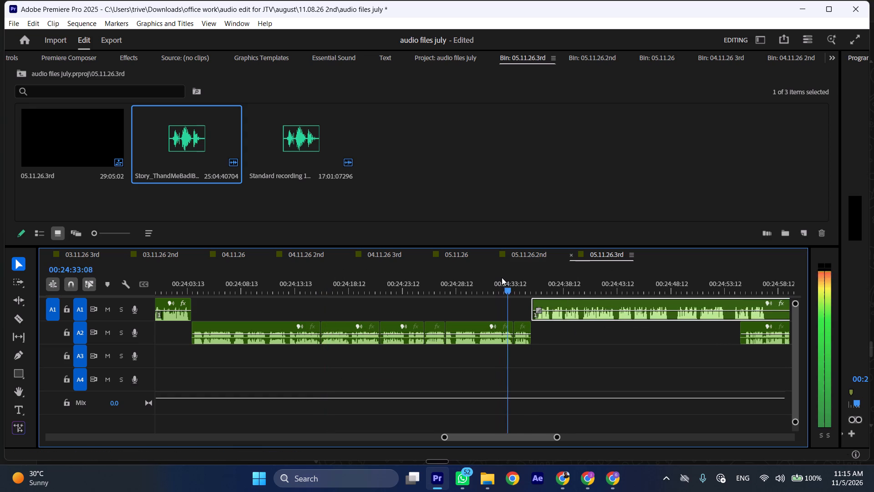
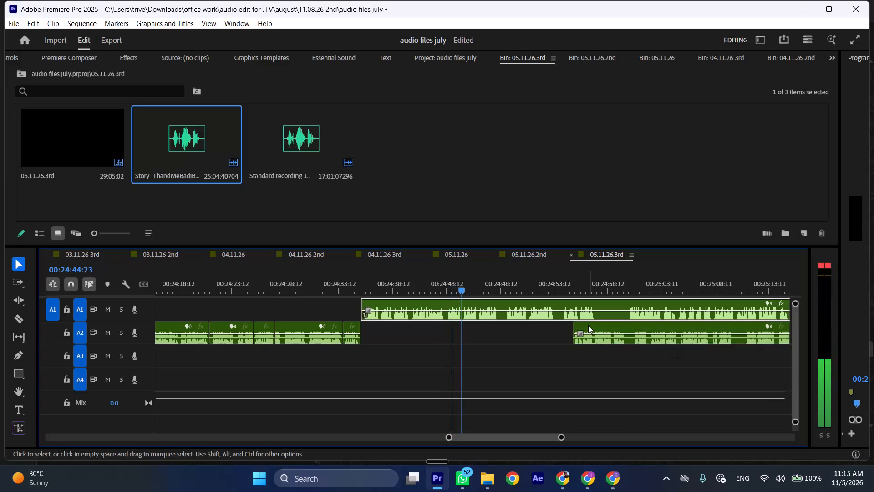
Move the remaining A2 recording clip later on its track to start at about 00:25:03, making room for the A1 narration.
{"action": "left_click_drag", "start_coordinate": [589, 325], "coordinate": [679, 325]}
Stop playback at about 00:24:48 and start a Razor cut in the A1 narration.
{"action": "scroll", "coordinate": [491, 364], "scroll_direction": "down", "scroll_amount": 4}
{"action": "key", "text": "space"}
{"action": "type", "text": "C"}
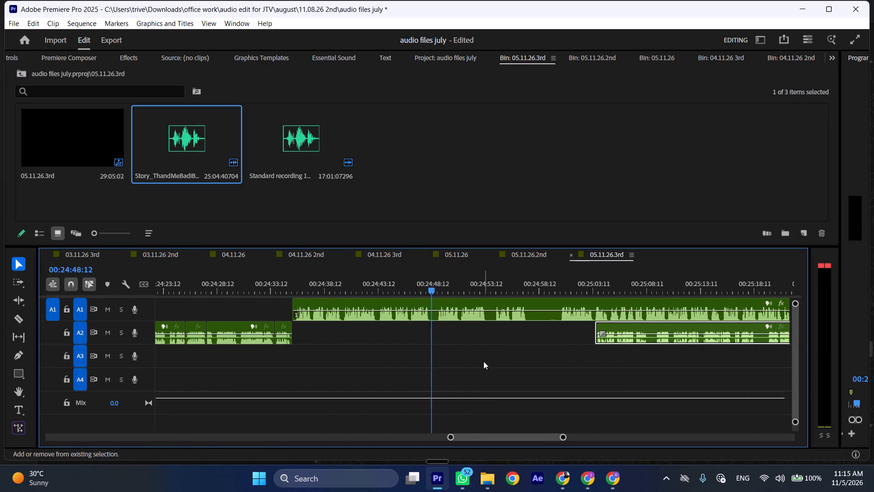
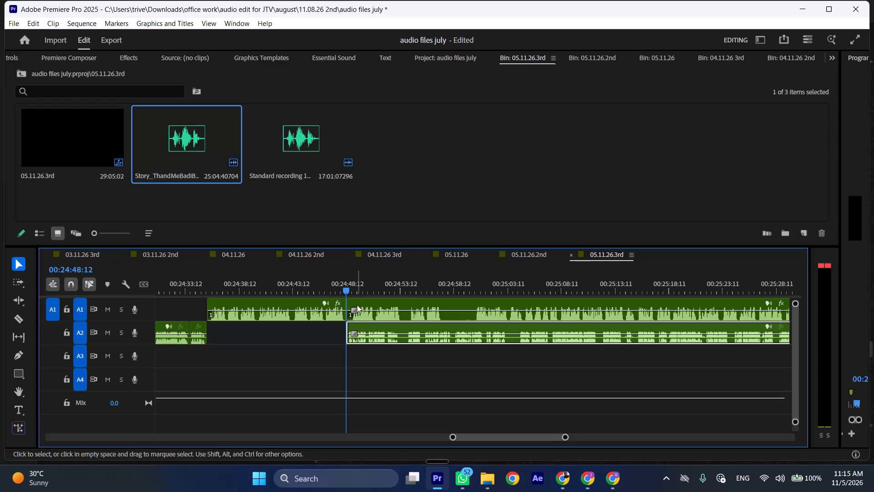
Move the remaining A1 narration clip about 15 seconds later on its track, making room for the A2 recording.
{"action": "left_click_drag", "start_coordinate": [361, 301], "coordinate": [526, 317]}
Play the A2 recording at increased speed, stop at 00:24:53:13 and split the A2 clip there.
{"action": "key", "text": "space"}
{"action": "type", "text": "kll"}
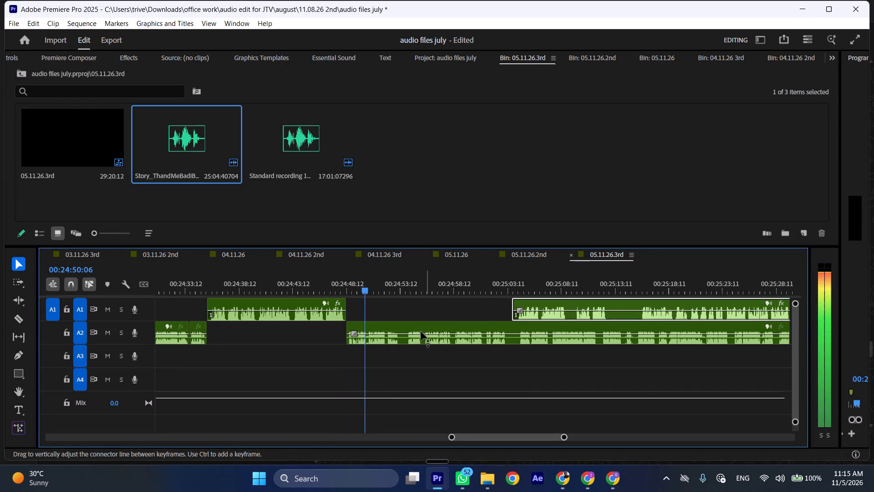
{"action": "key", "text": "space"}
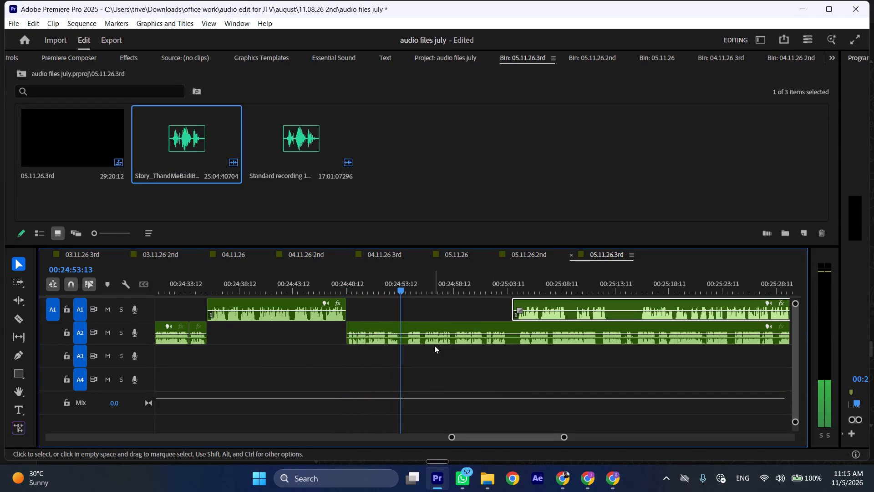
{"action": "key", "text": "shift+c"}
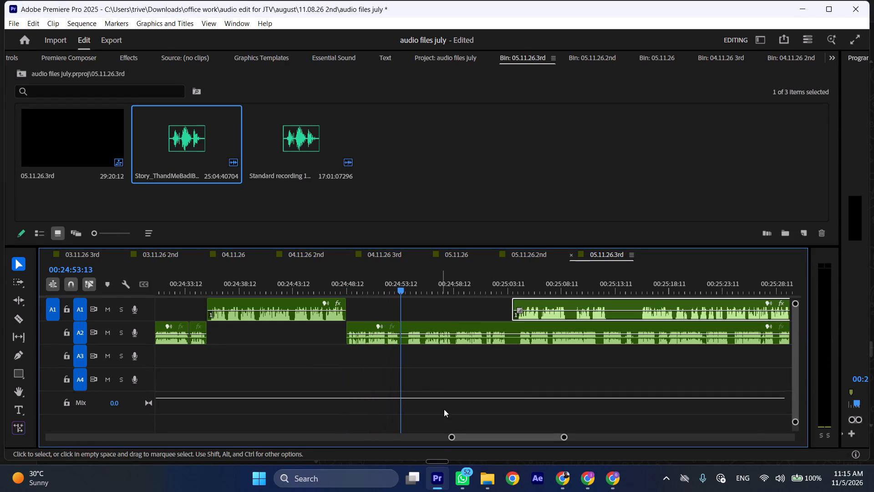
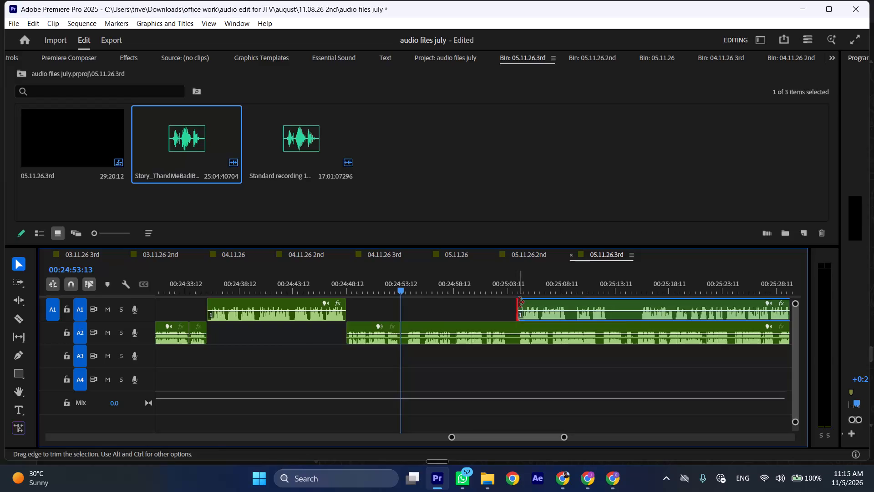
Move the remaining A1 narration clip earlier so it starts at the 00:24:53:13 cut.
{"action": "left_click_drag", "start_coordinate": [538, 302], "coordinate": [427, 305]}
Move the remaining A2 clip about 10 seconds later and trim roughly half a second off its start while playing the A1 narration.
{"action": "left_click_drag", "start_coordinate": [418, 324], "coordinate": [521, 325]}
{"action": "key", "text": "space"}
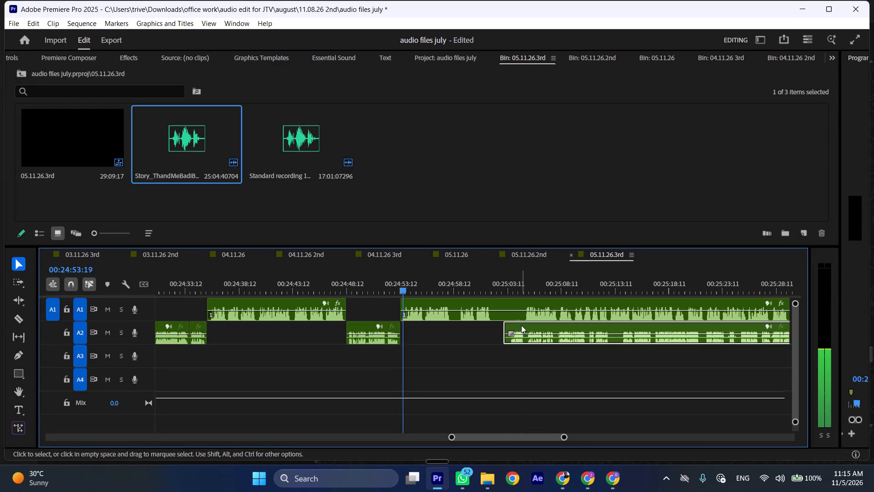
{"action": "type", "text": "l"}
{"action": "left_click_drag", "start_coordinate": [502, 330], "coordinate": [506, 330]}
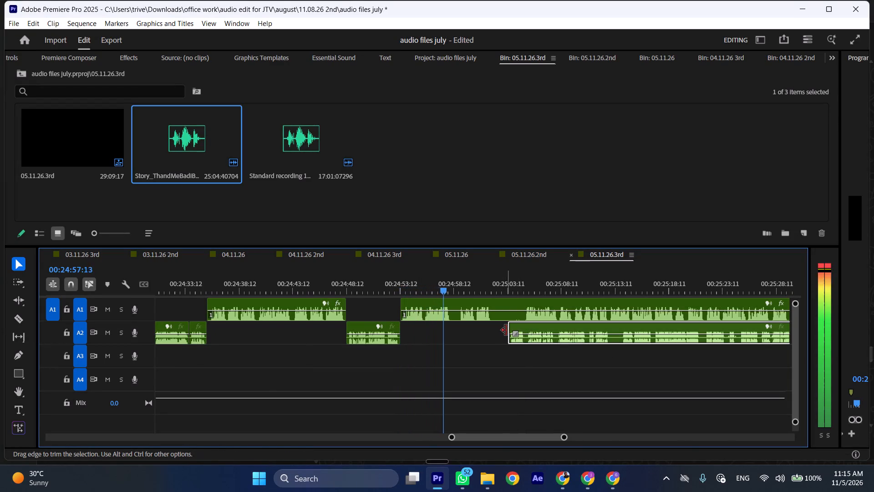
Split the A1 clip at 00:24:58:11 and move the remaining A2 clip earlier to start at that cut.
{"action": "left_click", "coordinate": [454, 280]}
{"action": "key", "text": "shift+c"}
{"action": "left_click_drag", "start_coordinate": [530, 325], "coordinate": [481, 327]}
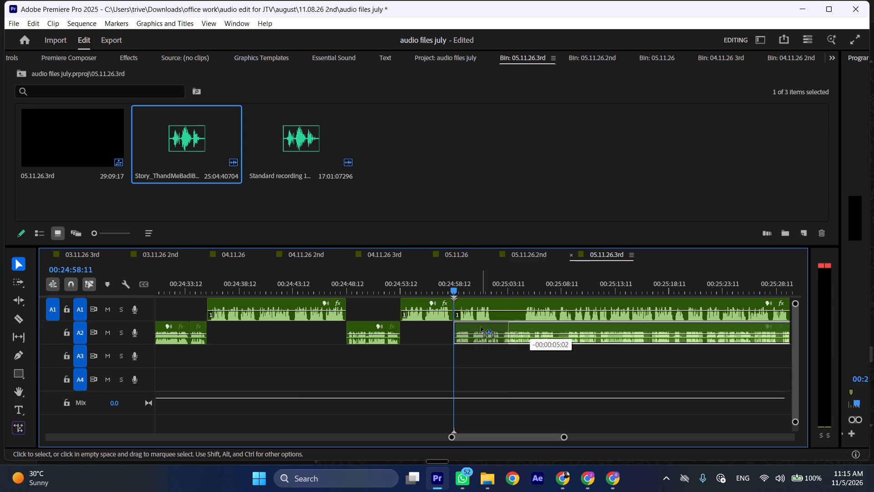
{"action": "left_click_drag", "start_coordinate": [481, 327], "coordinate": [481, 327]}
Move the remaining A1 clip about 11 seconds later and trim roughly half a second off its start while playing the A2 recording.
{"action": "left_click_drag", "start_coordinate": [474, 302], "coordinate": [593, 302]}
{"action": "key", "text": "space"}
{"action": "type", "text": "l"}
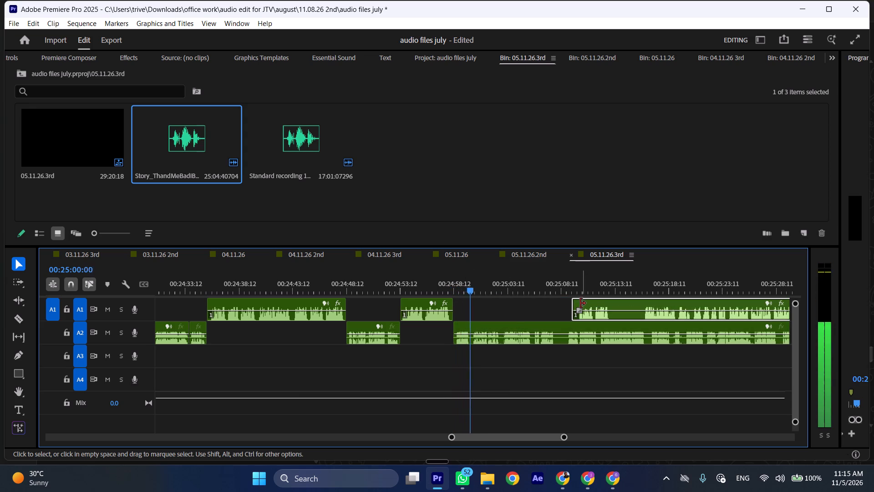
{"action": "left_click_drag", "start_coordinate": [573, 303], "coordinate": [577, 303]}
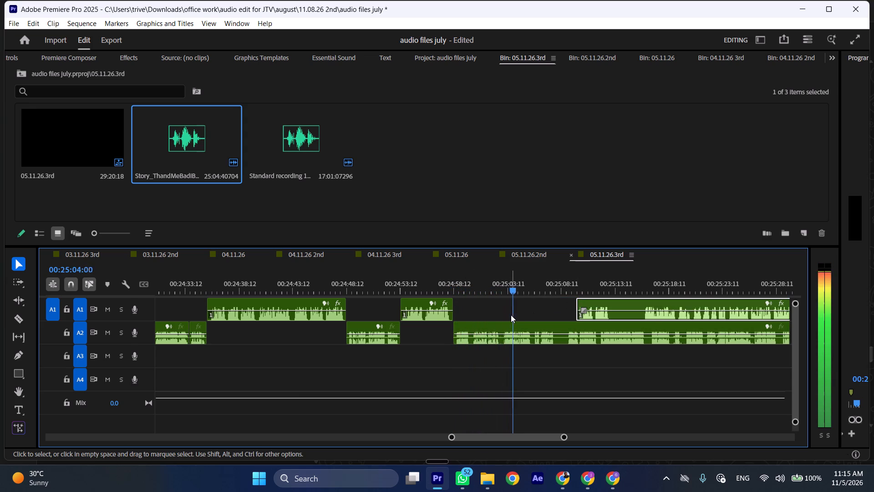
Replay the pause around 00:25:07, split the A2 clip at 00:25:07:22 and move the remaining A1 clip to start at that cut.
{"action": "key", "text": "space"}
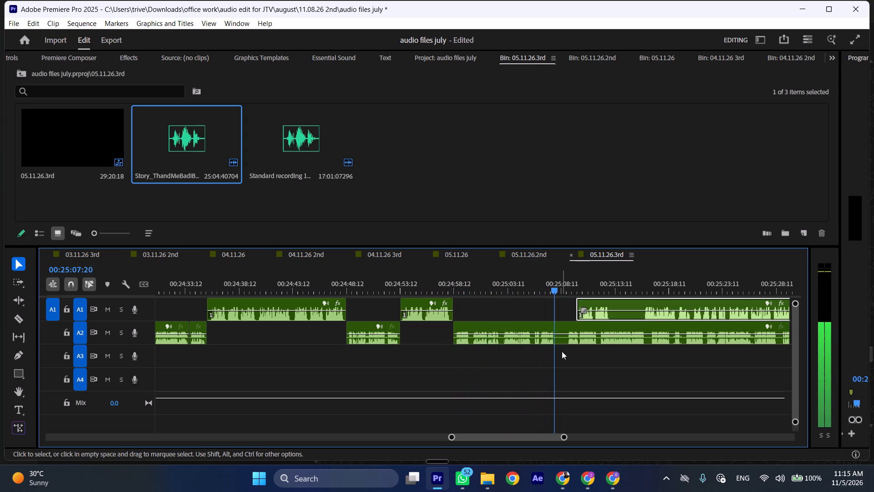
{"action": "left_click", "coordinate": [548, 282]}
{"action": "key", "text": "space"}
{"action": "key", "text": "space"}
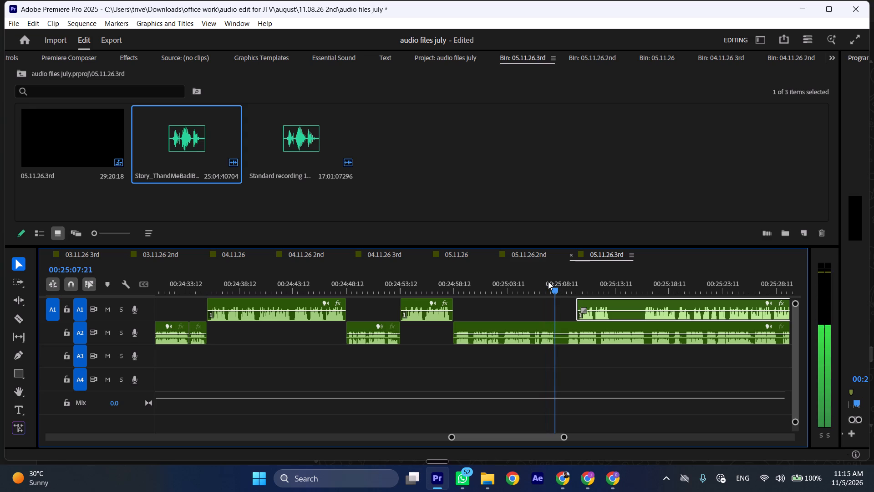
{"action": "key", "text": "shift+c"}
{"action": "left_click_drag", "start_coordinate": [592, 301], "coordinate": [574, 303]}
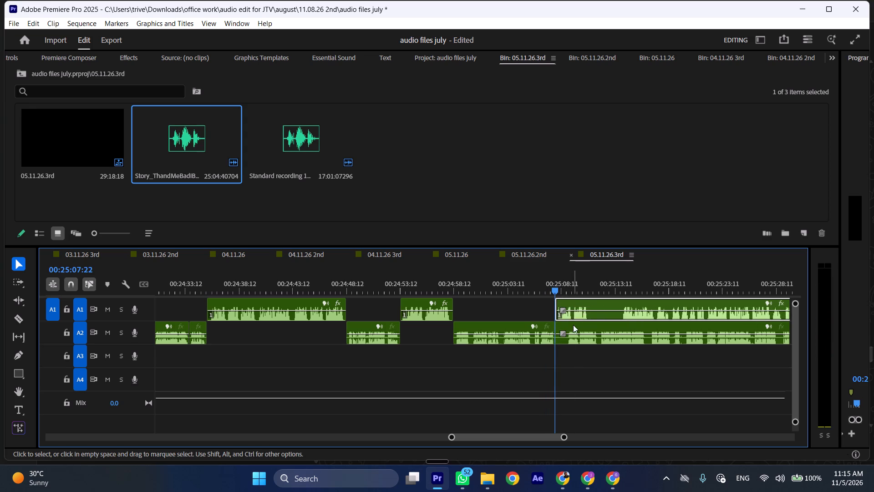
Move the remaining A2 clip about 5.5 seconds later and trim about one second off its start while playing the A1 narration.
{"action": "left_click_drag", "start_coordinate": [573, 325], "coordinate": [632, 325]}
{"action": "key", "text": "space"}
{"action": "left_click_drag", "start_coordinate": [619, 323], "coordinate": [629, 323]}
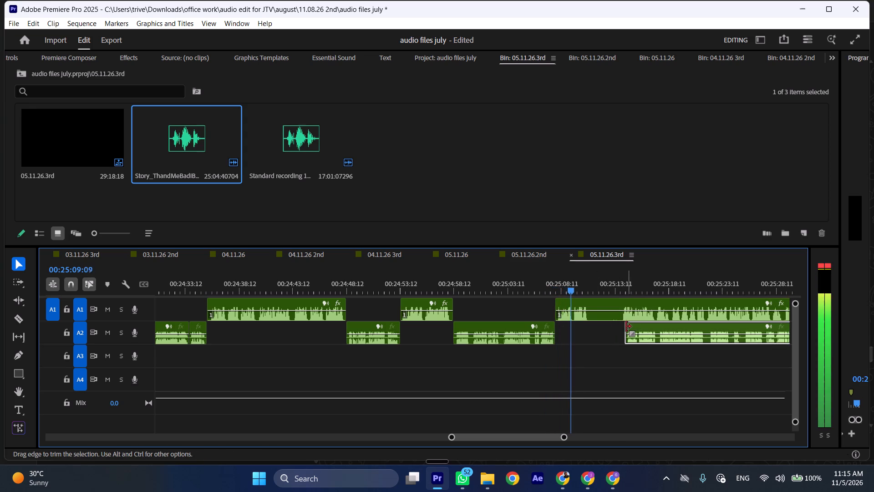
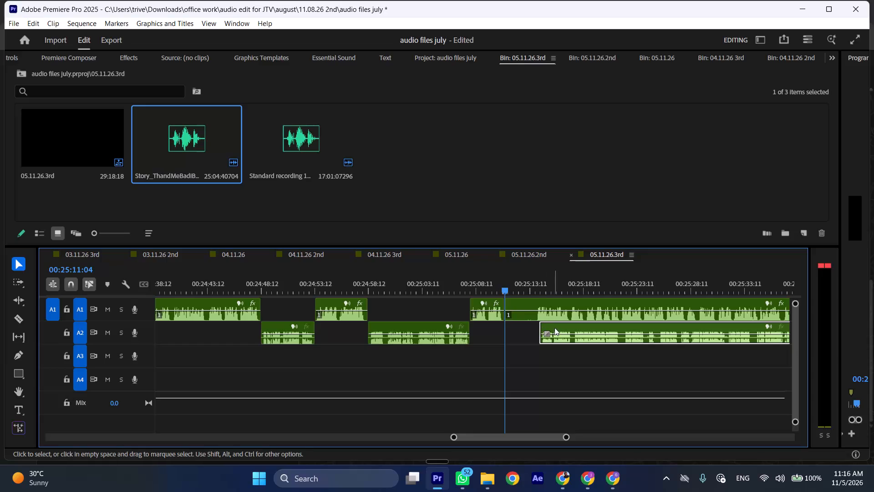
Move the remaining A2 clip earlier to start at the A1 cut at 00:25:11:04.
{"action": "left_click_drag", "start_coordinate": [554, 328], "coordinate": [534, 328]}
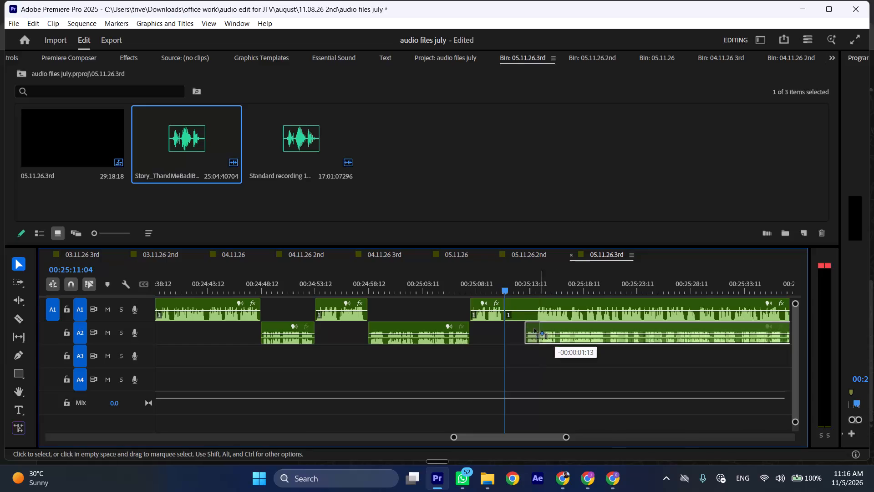
{"action": "left_click_drag", "start_coordinate": [534, 328], "coordinate": [518, 331]}
Move the remaining A1 clip about 35 seconds later and play the A2 recording at increased speed from 00:25:11:04.
{"action": "scroll", "coordinate": [518, 331], "scroll_direction": "down", "scroll_amount": 9}
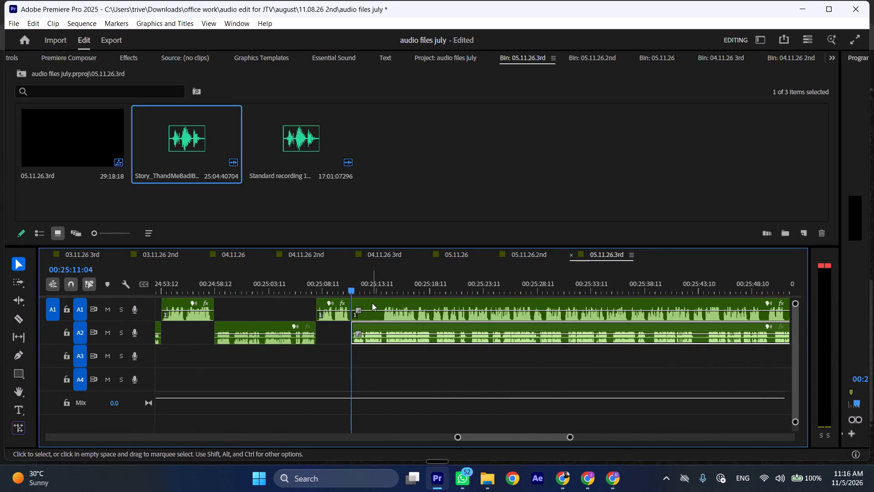
{"action": "left_click_drag", "start_coordinate": [371, 300], "coordinate": [747, 300]}
{"action": "key", "text": "space"}
{"action": "key", "text": "l"}
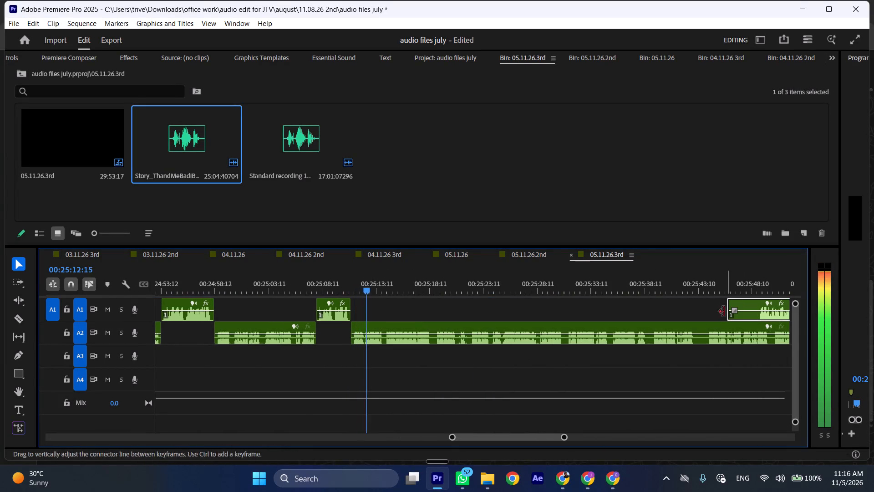
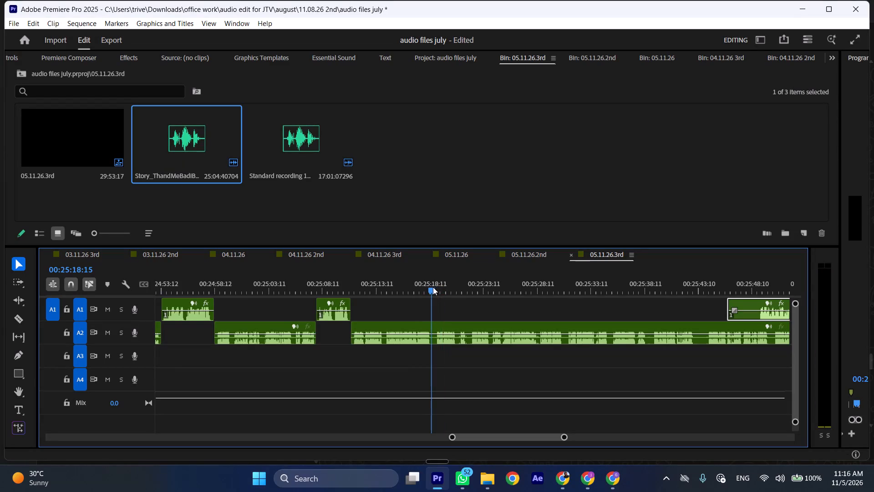
Cut the A2 recording at 00:25:18:15 and about 00:25:22, and ripple-delete the section between the cuts.
{"action": "key", "text": "shift+c"}
{"action": "left_click", "coordinate": [473, 287]}
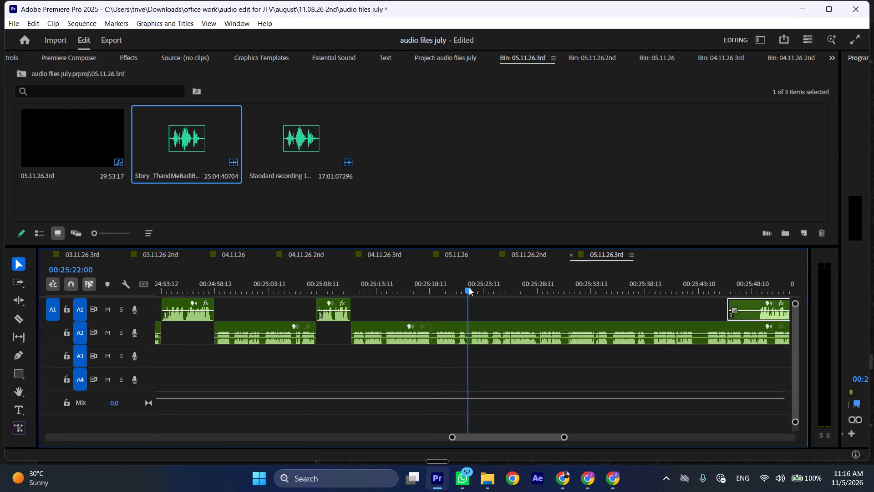
{"action": "left_click", "coordinate": [481, 327]}
{"action": "key", "text": "shift+c"}
{"action": "key", "text": "ctrl+shift+d"}
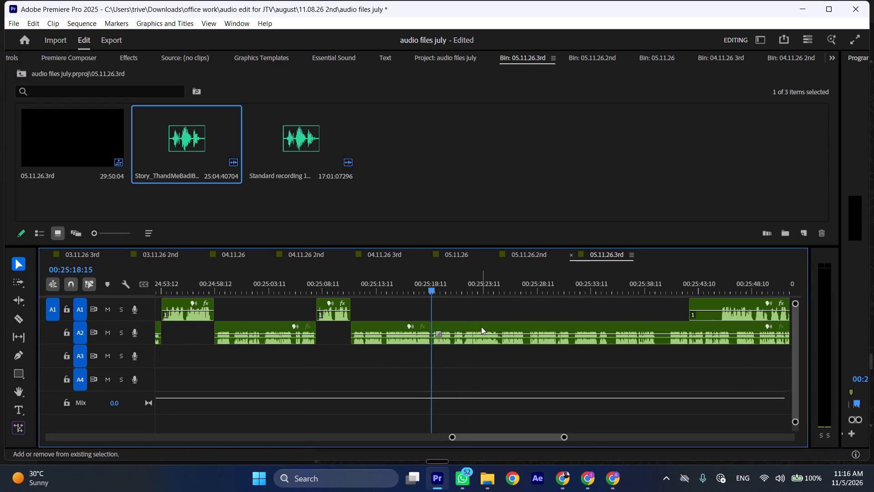
Play on from 00:25:18:15 at increased speed and trim about 2.6 seconds of silence off the start of the remaining A1 clip.
{"action": "key", "text": "space"}
{"action": "type", "text": "l"}
{"action": "scroll", "coordinate": [505, 356], "scroll_direction": "down", "scroll_amount": 5}
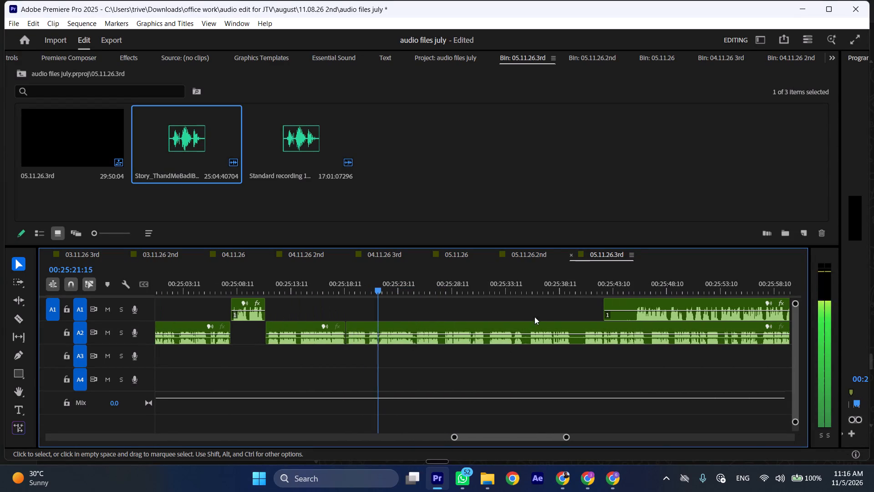
{"action": "left_click_drag", "start_coordinate": [609, 301], "coordinate": [637, 302]}
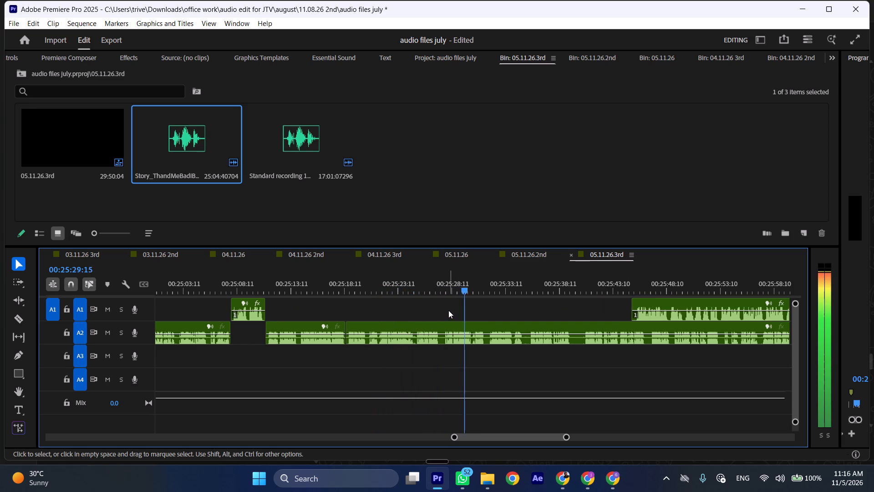
Cut the A2 recording at 00:25:25:03 and 00:25:27:16, and ripple-delete the section between the cuts.
{"action": "left_click", "coordinate": [415, 285]}
{"action": "key", "text": "shift+c"}
{"action": "key", "text": "space"}
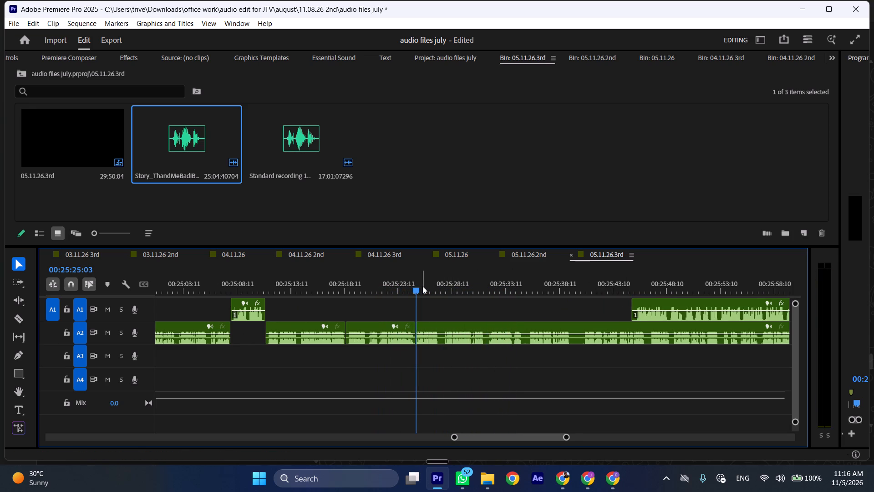
{"action": "left_click_drag", "start_coordinate": [437, 283], "coordinate": [444, 283]}
{"action": "left_click", "coordinate": [459, 338]}
{"action": "key", "text": "shift+c"}
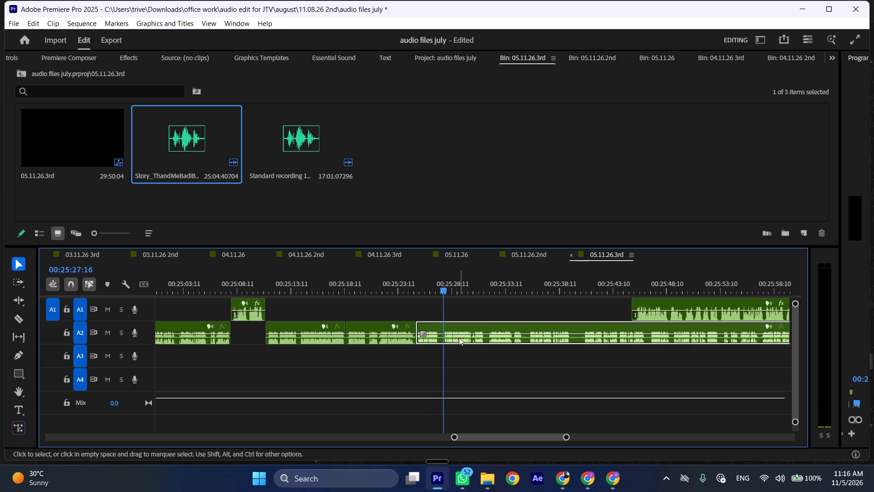
{"action": "key", "text": "ctrl+shift+d"}
Play on, cut the A2 recording at 00:25:27:20 and about 00:25:29, and ripple-delete the section between the cuts.
{"action": "key", "text": "space"}
{"action": "type", "text": "l"}
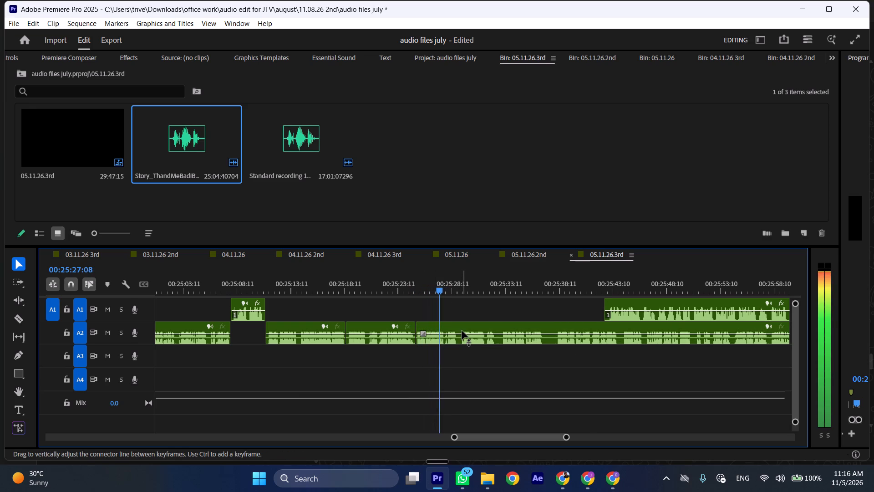
{"action": "key", "text": "space"}
{"action": "type", "text": "C"}
{"action": "key", "text": "space"}
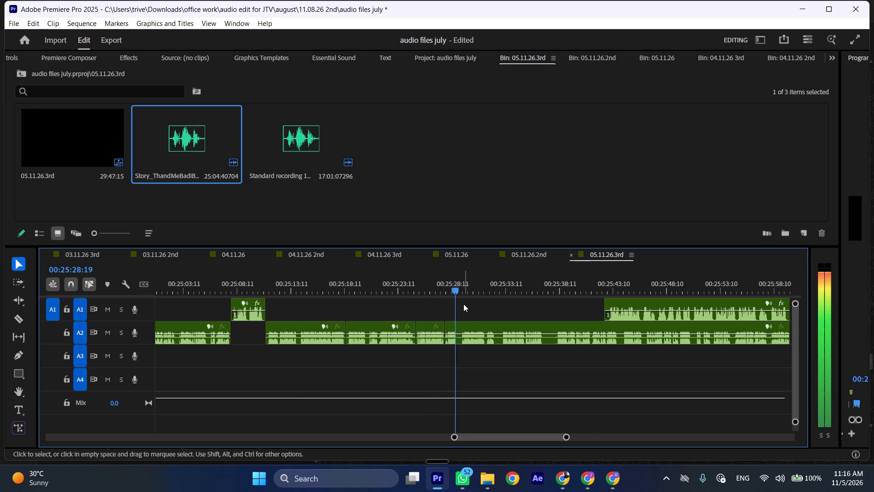
{"action": "key", "text": "space"}
{"action": "left_click", "coordinate": [479, 337]}
{"action": "key", "text": "shift+c"}
{"action": "key", "text": "ctrl+shift+d"}
Play on and ripple-delete the short A2 section from about 00:25:31 to 00:25:31:14.
{"action": "key", "text": "space"}
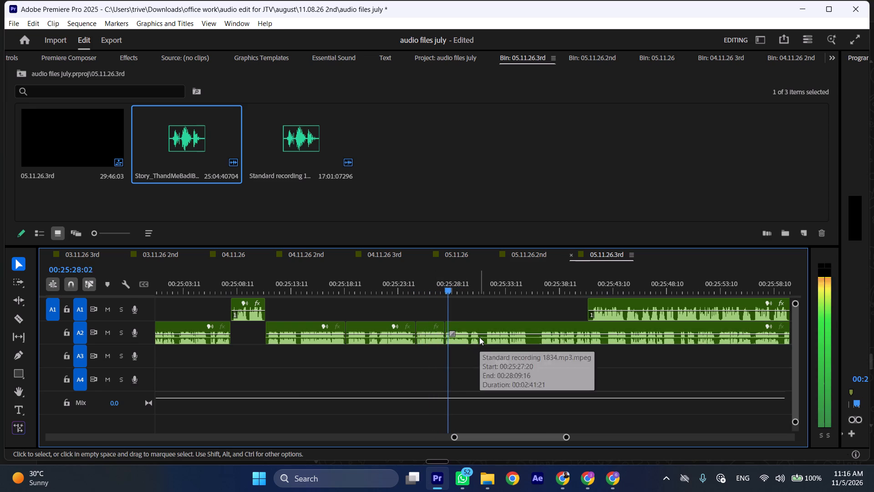
{"action": "type", "text": "l"}
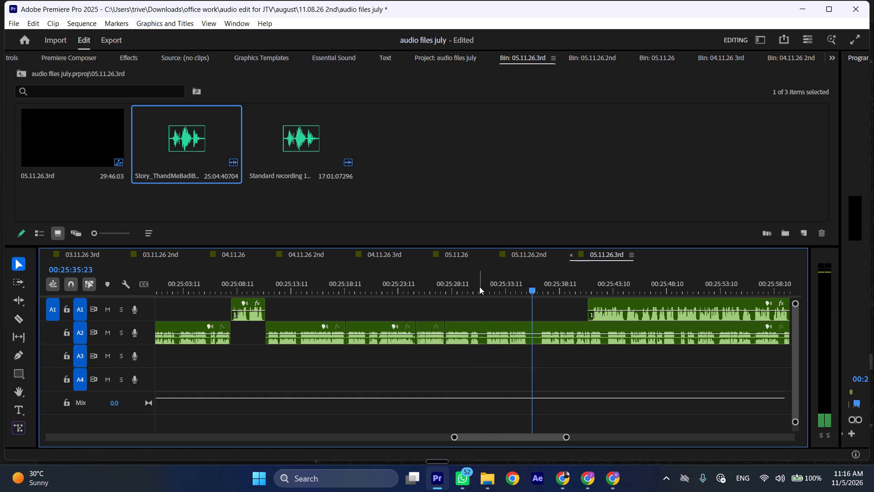
{"action": "left_click_drag", "start_coordinate": [479, 287], "coordinate": [486, 287]}
{"action": "key", "text": "shift+c"}
{"action": "left_click", "coordinate": [500, 327]}
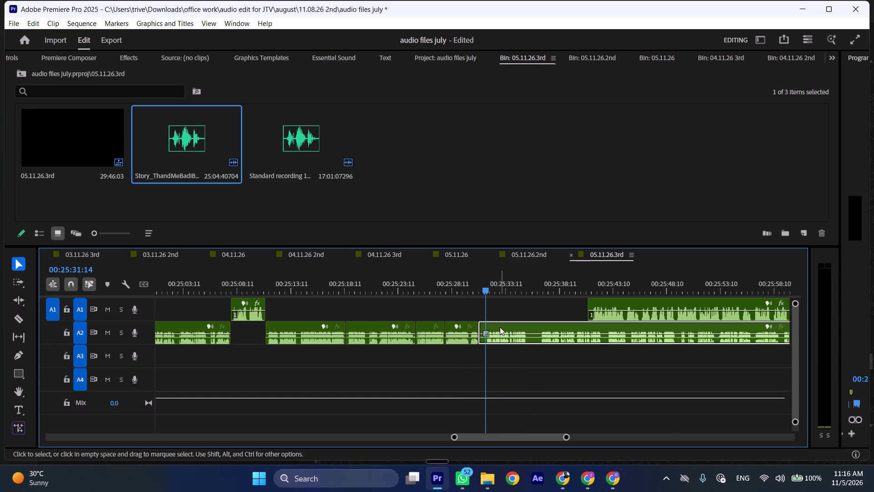
{"action": "key", "text": "shift+c"}
{"action": "key", "text": "ctrl+shift+d"}
Cut the A2 recording at 00:25:34:19 and about 00:25:36, and ripple-delete the pause between the cuts.
{"action": "left_click_drag", "start_coordinate": [513, 289], "coordinate": [533, 289]}
{"action": "key", "text": "shift+c"}
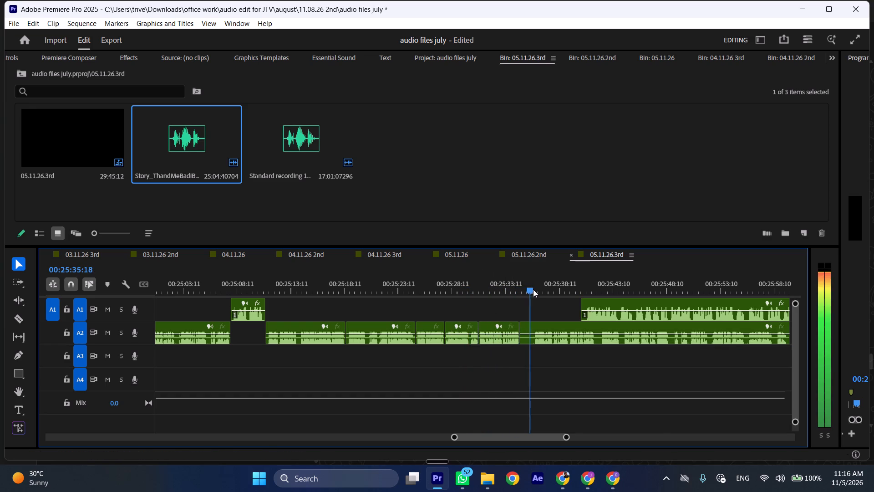
{"action": "left_click_drag", "start_coordinate": [533, 289], "coordinate": [534, 289]}
{"action": "left_click", "coordinate": [546, 335]}
{"action": "key", "text": "shift+c"}
{"action": "key", "text": "ctrl+shift+d"}
Move the remaining A1 clip about 21 seconds later and play the A2 recording at increased speed from about 00:25:29.
{"action": "scroll", "coordinate": [545, 333], "scroll_direction": "down", "scroll_amount": 5}
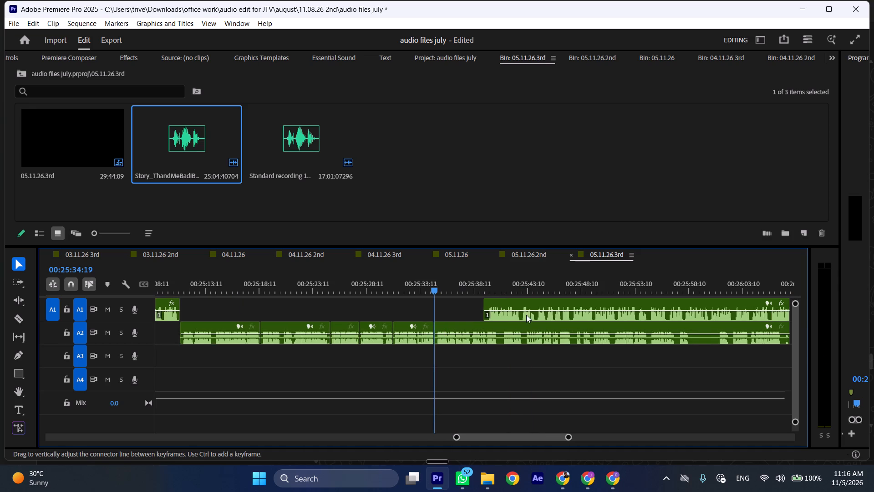
{"action": "left_click_drag", "start_coordinate": [512, 305], "coordinate": [742, 305]}
{"action": "left_click_drag", "start_coordinate": [377, 287], "coordinate": [373, 287]}
{"action": "key", "text": "space"}
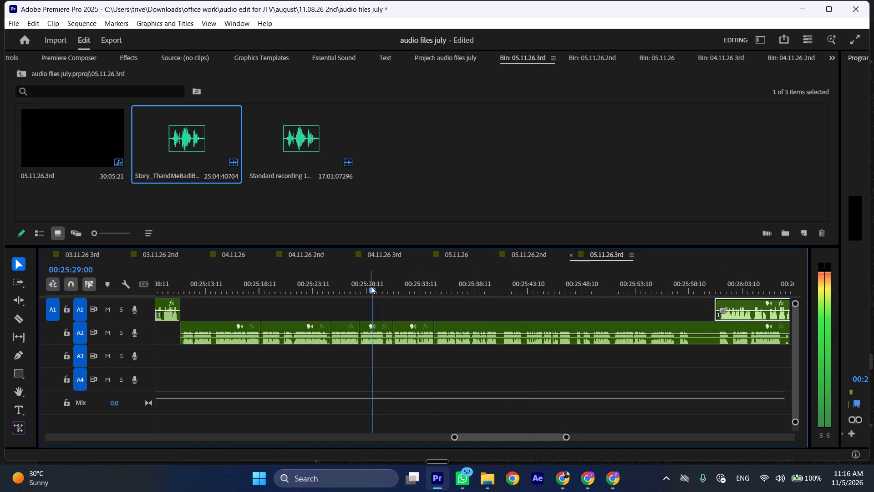
{"action": "type", "text": "l"}
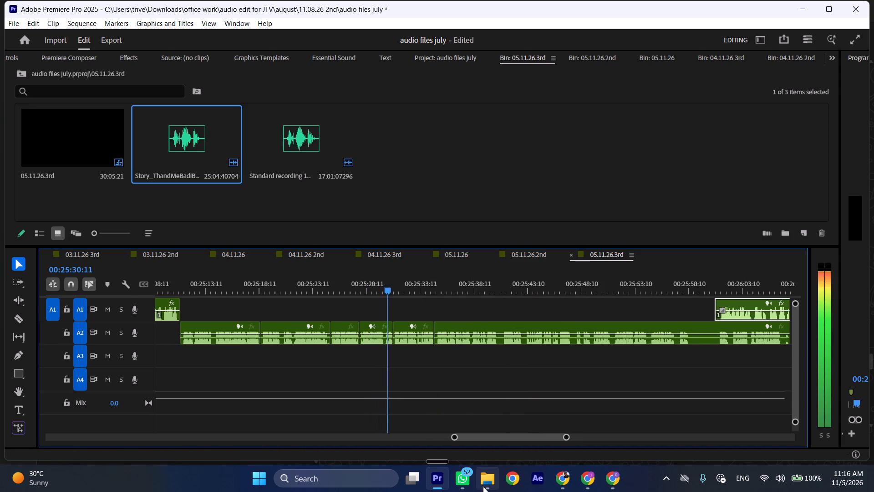
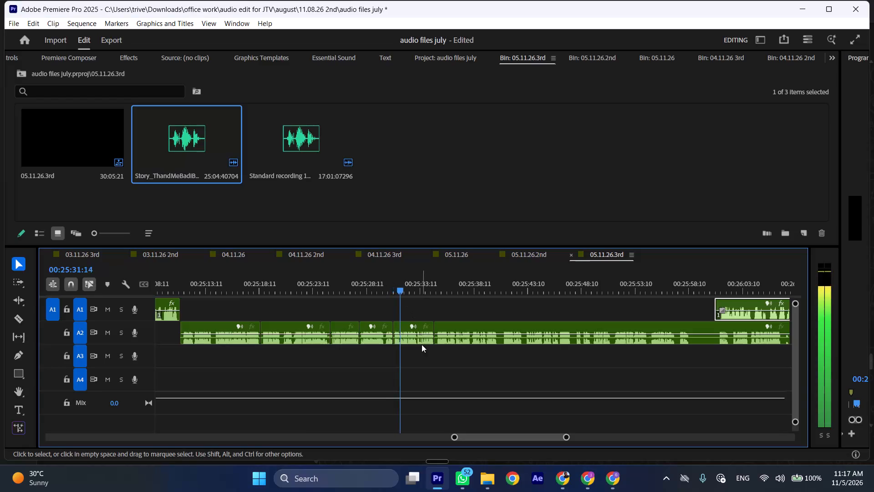
Ripple-delete the A2 section from about 00:25:31 to 00:25:34:19.
{"action": "left_click", "coordinate": [422, 344]}
{"action": "left_click", "coordinate": [422, 340]}
{"action": "key", "text": "ctrl+shift+d"}
Play on from the new join, skip ahead to about 00:25:36, and cut the A2 recording at 00:25:36:22.
{"action": "key", "text": "space"}
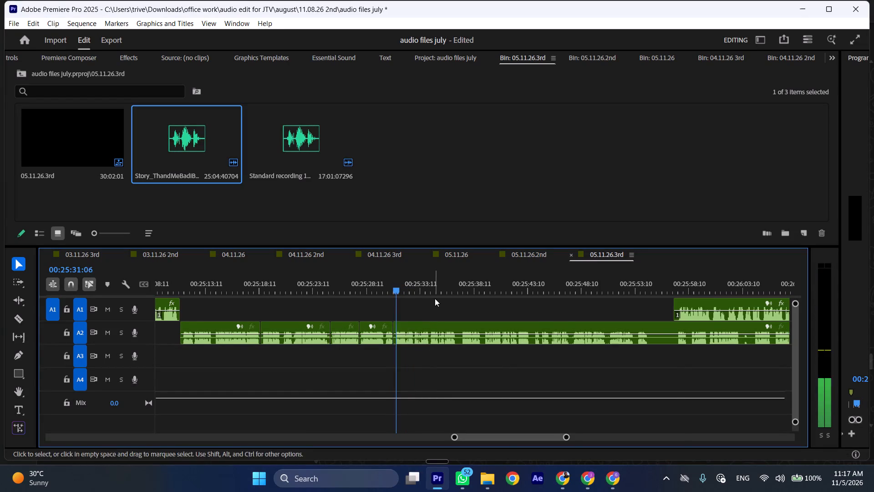
{"action": "left_click_drag", "start_coordinate": [447, 285], "coordinate": [452, 285]}
{"action": "key", "text": "space"}
{"action": "key", "text": "space"}
{"action": "type", "text": "C"}
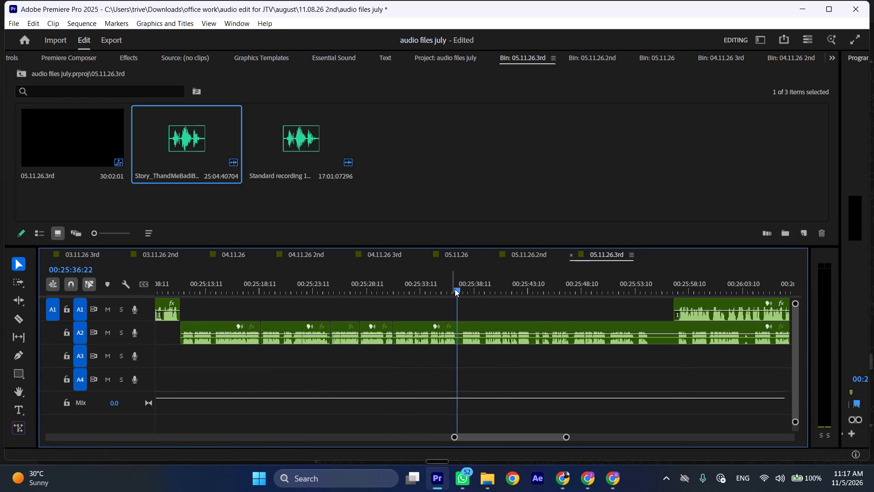
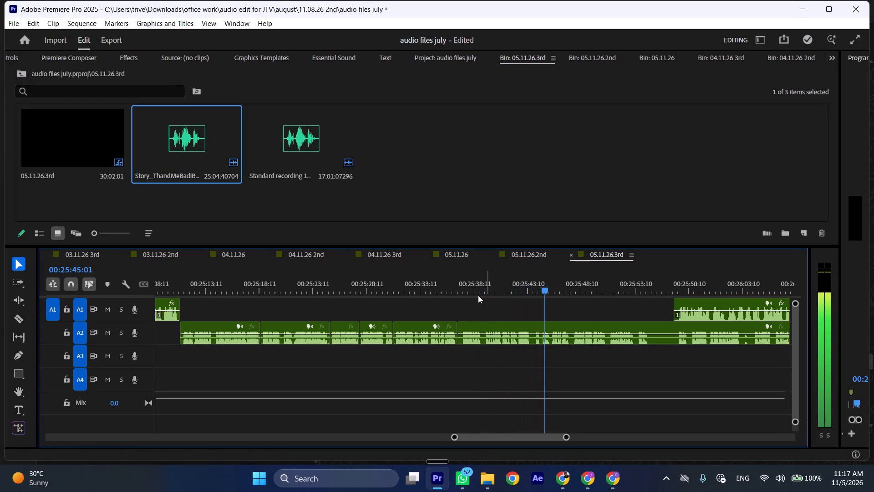
Recheck from about 00:25:30:19 and ripple-delete the A2 section from 00:25:30:23 to 00:25:36:22.
{"action": "key", "text": "space"}
{"action": "left_click", "coordinate": [392, 285]}
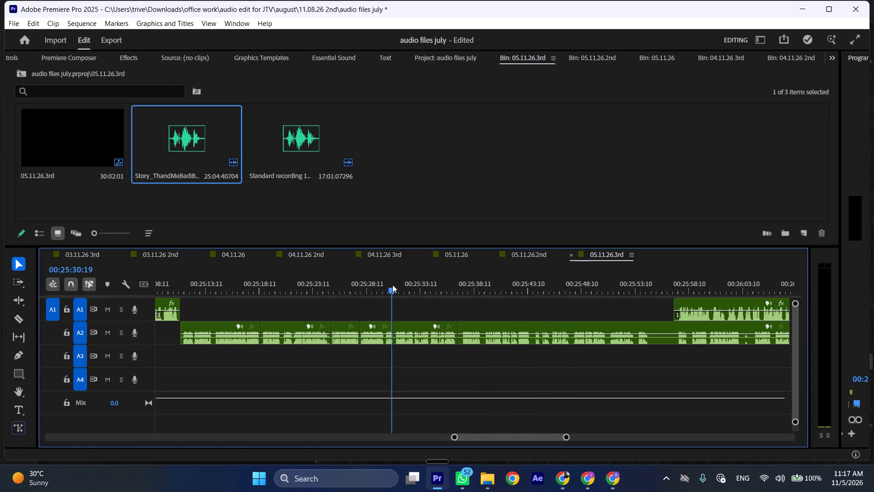
{"action": "key", "text": "space"}
{"action": "left_click", "coordinate": [425, 340]}
{"action": "key", "text": "ctrl+shift+d"}
Cut the A2 recording just after the join at 00:25:30:23 and ripple-delete the roughly 10-frame piece before the cut.
{"action": "key", "text": "space"}
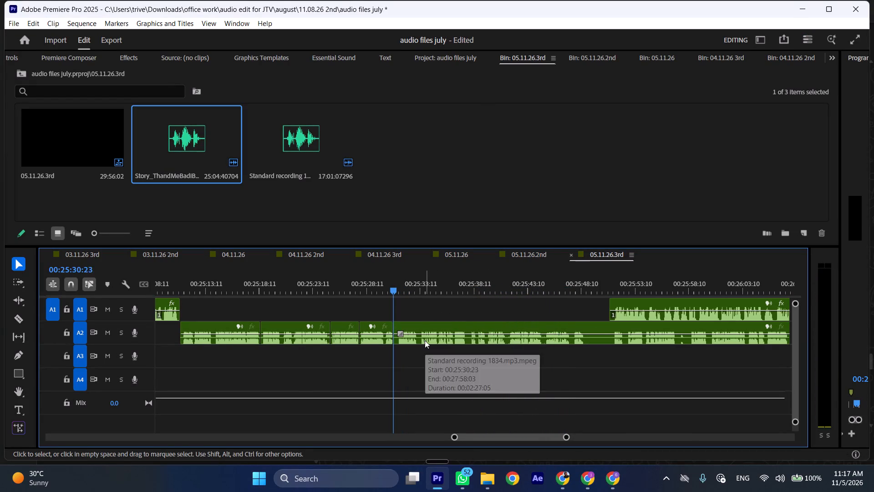
{"action": "key", "text": "space"}
{"action": "left_click", "coordinate": [421, 329]}
{"action": "key", "text": "shift+c"}
{"action": "key", "text": "ctrl+shift+d"}
Play back the A2 recording from about 00:25:30 across the new join and listen on past 00:25:34.
{"action": "key", "text": "space"}
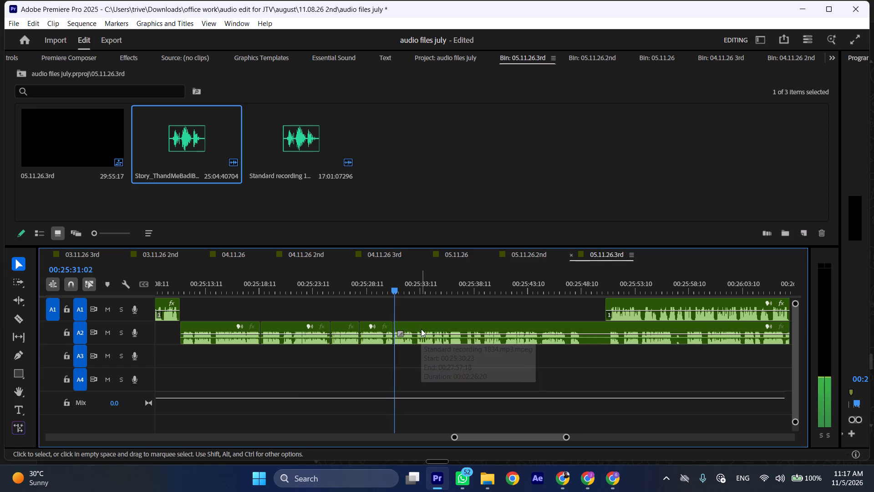
{"action": "left_click", "coordinate": [384, 289]}
{"action": "key", "text": "space"}
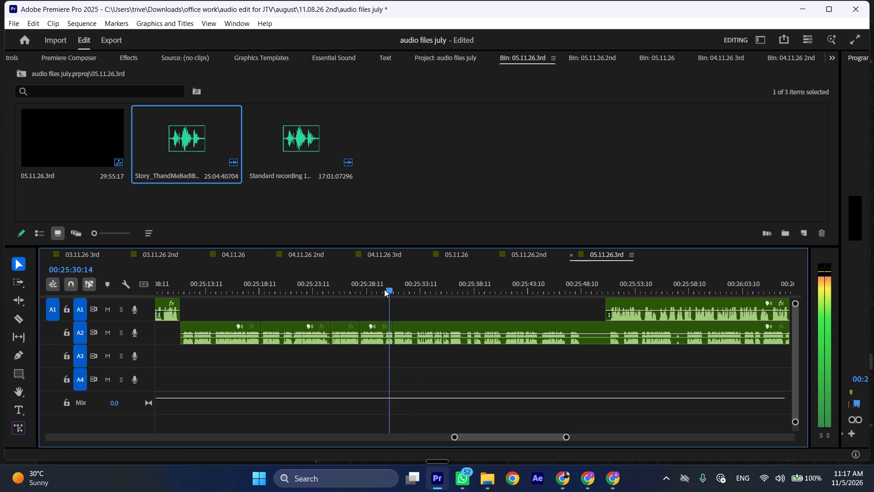
{"action": "key", "text": "l"}
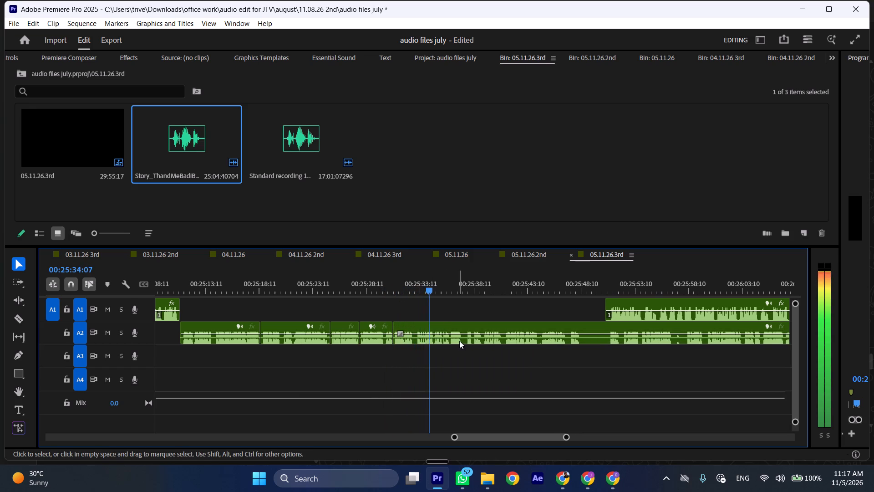
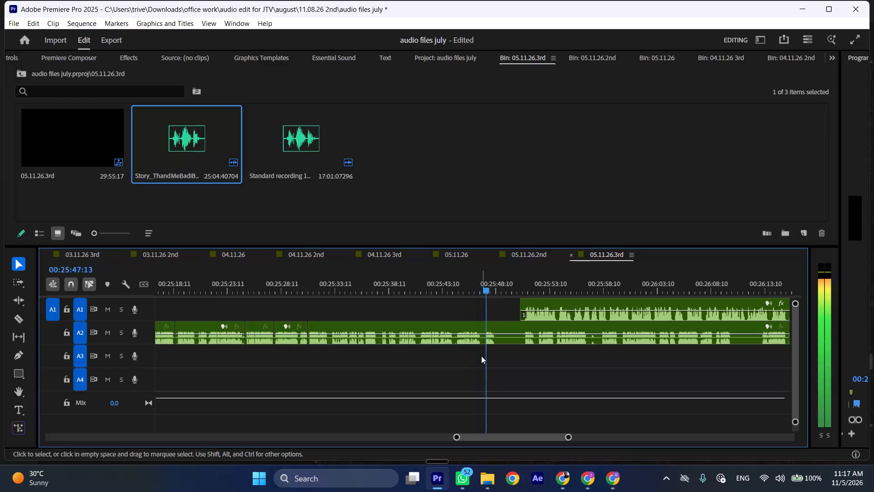
Listen on from 00:25:47:13 to the end of the spoken phrase and cut the A2 recording at 00:25:48:12.
{"action": "key", "text": "space"}
{"action": "key", "text": "space"}
{"action": "key", "text": "space"}
{"action": "type", "text": "C"}
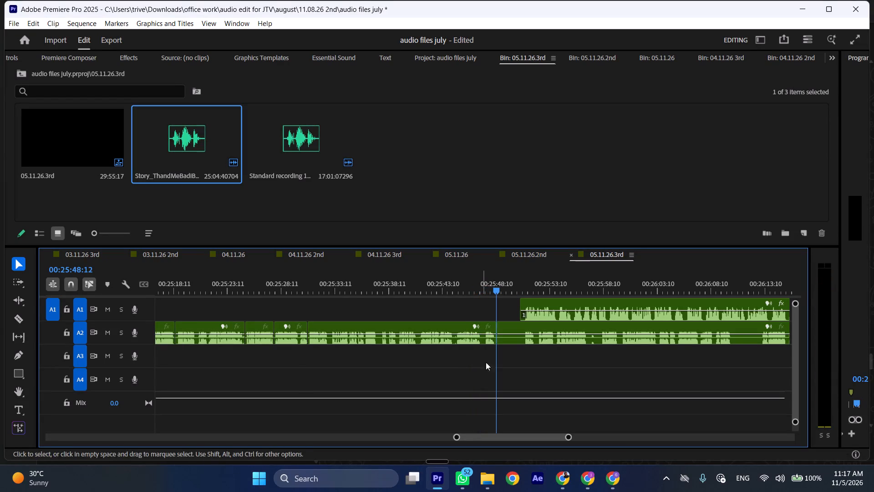
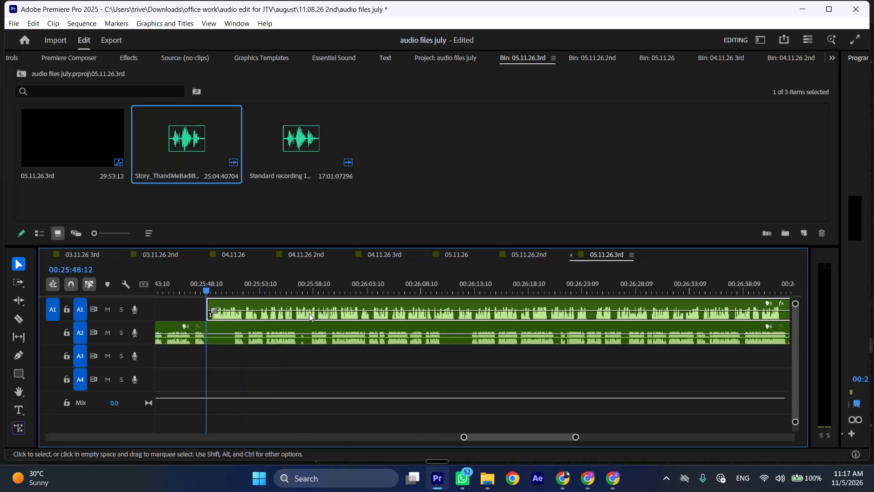
Move the rest of the A2 recording after the 00:25:48:12 cut later in the sequence, clearing space beneath the A1 narration.
{"action": "left_click_drag", "start_coordinate": [228, 326], "coordinate": [293, 328]}
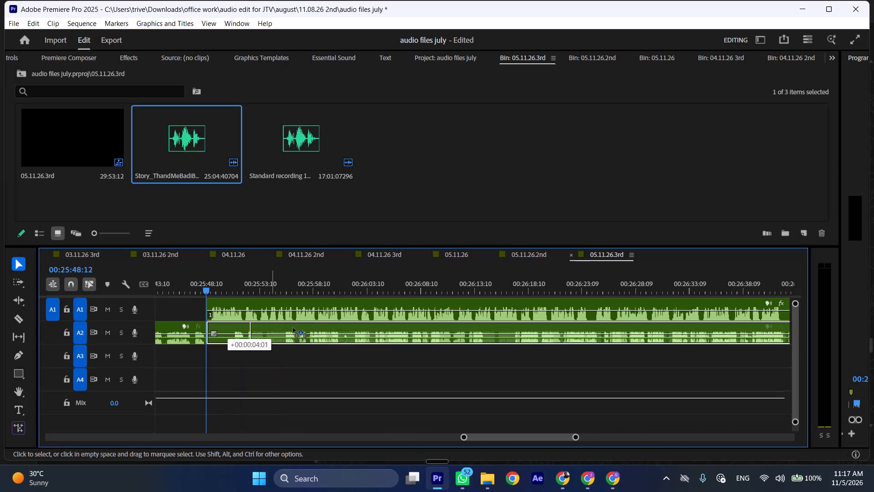
{"action": "left_click_drag", "start_coordinate": [293, 328], "coordinate": [788, 328]}
Listen to the A1 narration clip from 00:25:48:12 at faster speed for its next cut point.
{"action": "key", "text": "space"}
{"action": "key", "text": "l"}
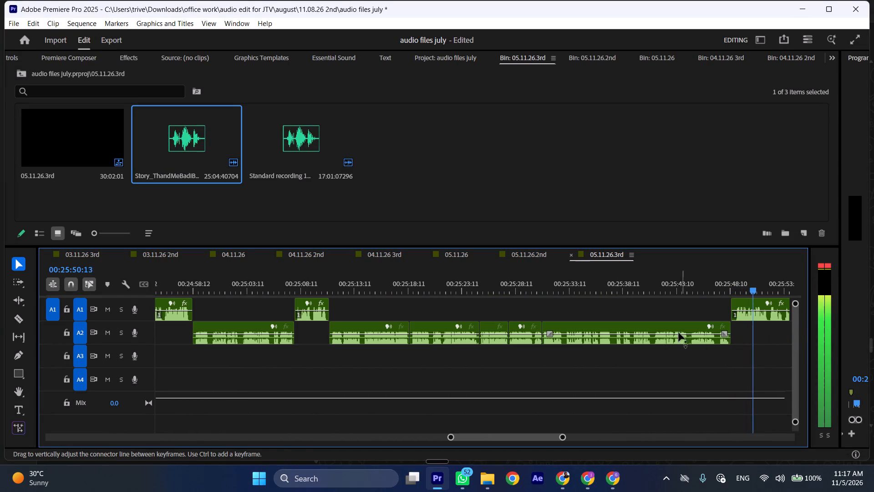
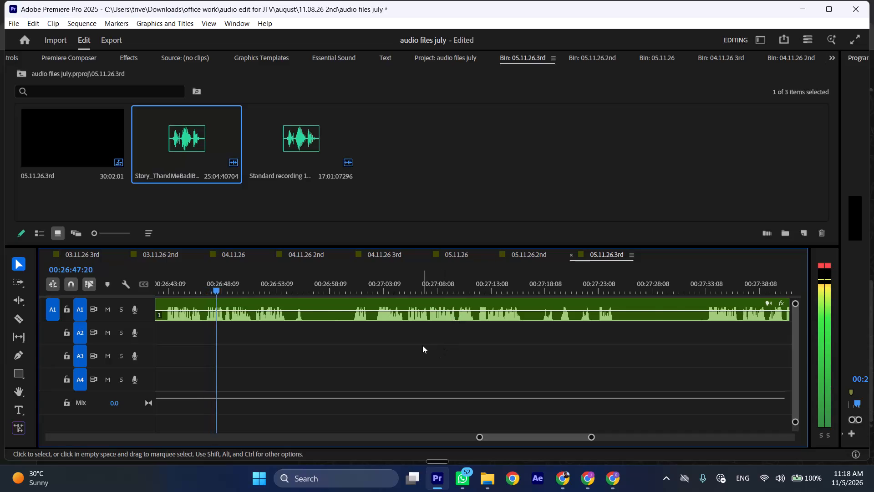
Cut the A1 narration around the short pause ending at 00:26:24:11 and ripple delete that pause.
{"action": "scroll", "coordinate": [422, 345], "scroll_direction": "up", "scroll_amount": 14}
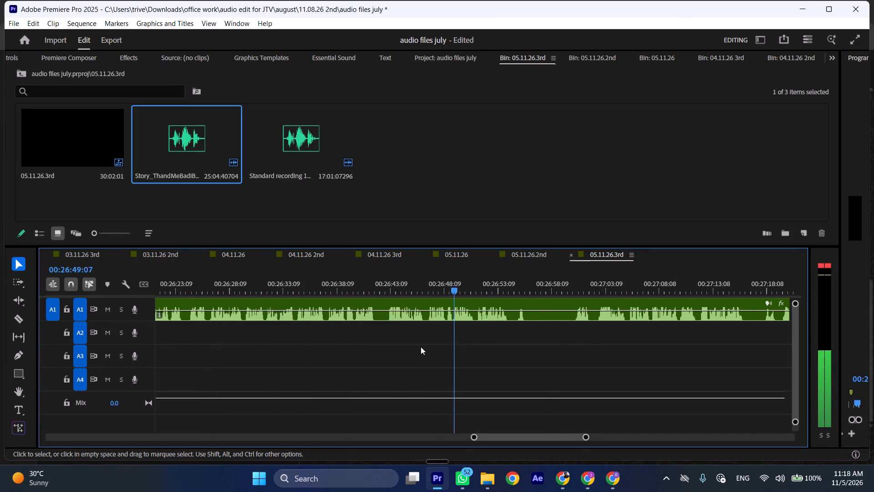
{"action": "scroll", "coordinate": [421, 347], "scroll_direction": "up", "scroll_amount": 4}
{"action": "left_click_drag", "start_coordinate": [269, 285], "coordinate": [274, 284]}
{"action": "key", "text": "shift+c"}
{"action": "left_click", "coordinate": [286, 306]}
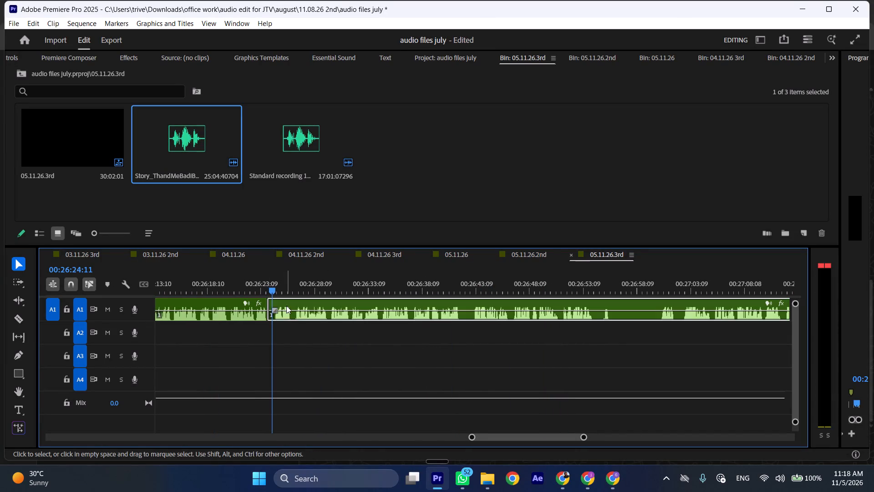
{"action": "key", "text": "shift+c"}
{"action": "key", "text": "ctrl+shift+d"}
Cut the A1 narration around the pause ending at 00:26:42:18 and ripple delete that section to close the gap.
{"action": "key", "text": "space"}
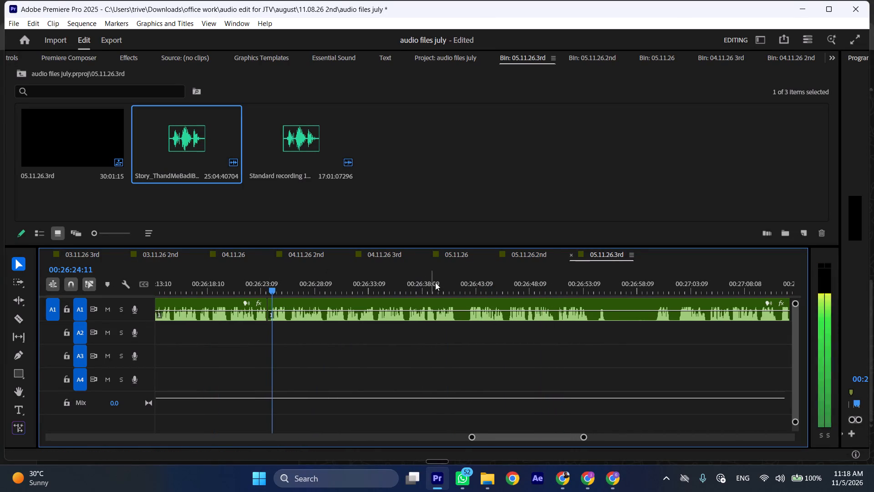
{"action": "left_click_drag", "start_coordinate": [435, 282], "coordinate": [471, 282]}
{"action": "key", "text": "shift+c"}
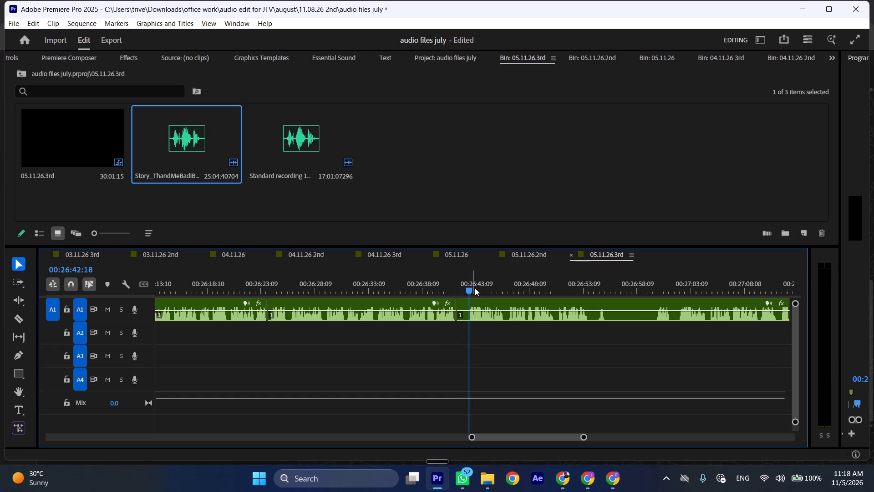
{"action": "left_click", "coordinate": [488, 300]}
{"action": "key", "text": "shift+c"}
{"action": "key", "text": "ctrl+shift+d"}
Listen to the A1 narration from about 00:26:45 at faster speed for the next pause or cut point.
{"action": "left_click", "coordinate": [498, 279]}
{"action": "key", "text": "space"}
{"action": "type", "text": "l"}
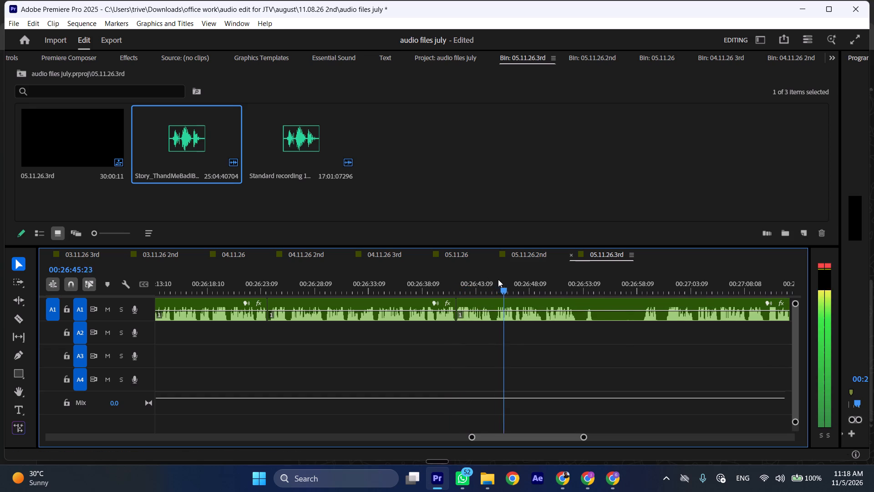
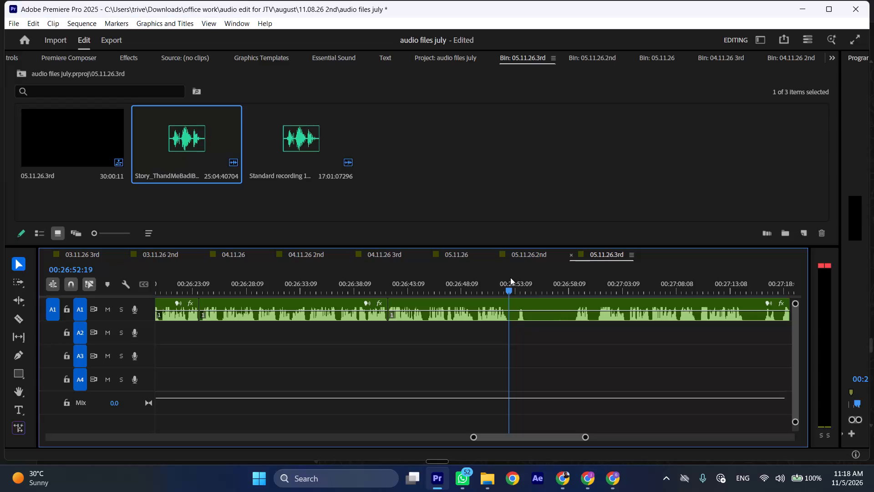
Cut the A1 narration around the pause from 00:26:52:20 to 00:26:58:18 and ripple delete that section.
{"action": "key", "text": "space"}
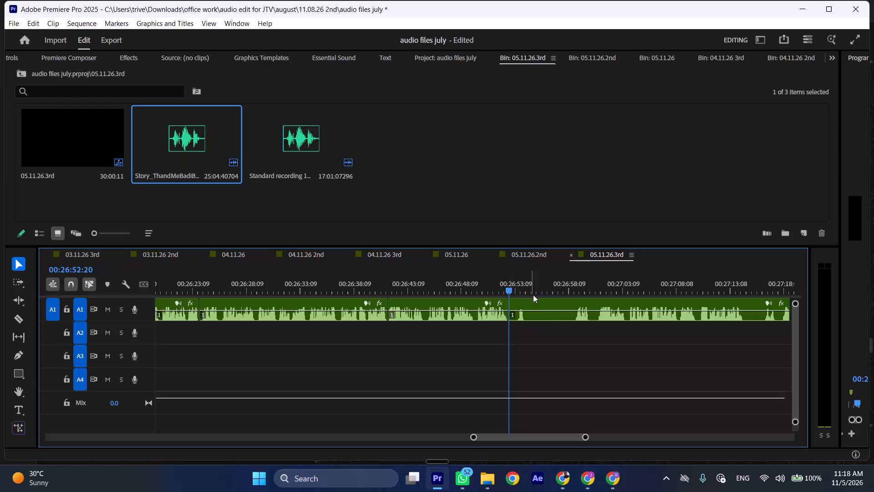
{"action": "left_click_drag", "start_coordinate": [568, 283], "coordinate": [574, 284]}
{"action": "left_click", "coordinate": [584, 322]}
{"action": "key", "text": "shift+c"}
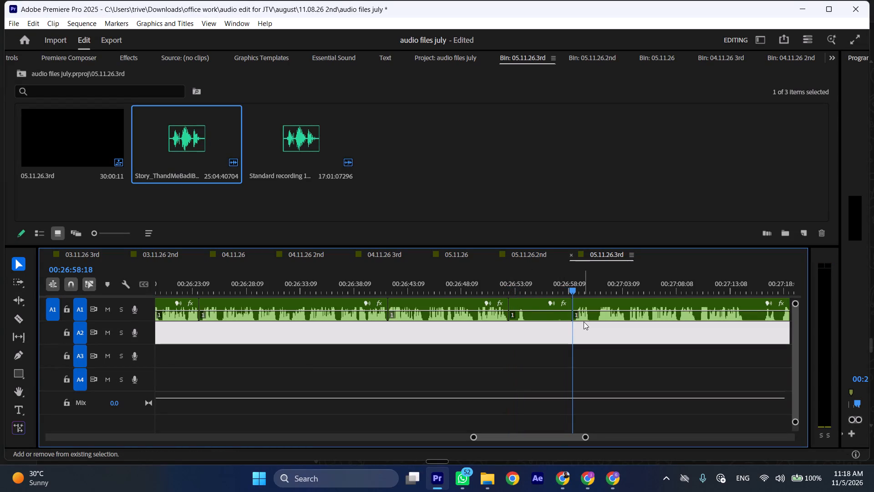
{"action": "left_click", "coordinate": [556, 313]}
{"action": "key", "text": "ctrl+shift+d"}
Cut the A1 narration around the short pause starting at 00:26:54:10 and ripple delete that pause.
{"action": "key", "text": "space"}
{"action": "key", "text": "l"}
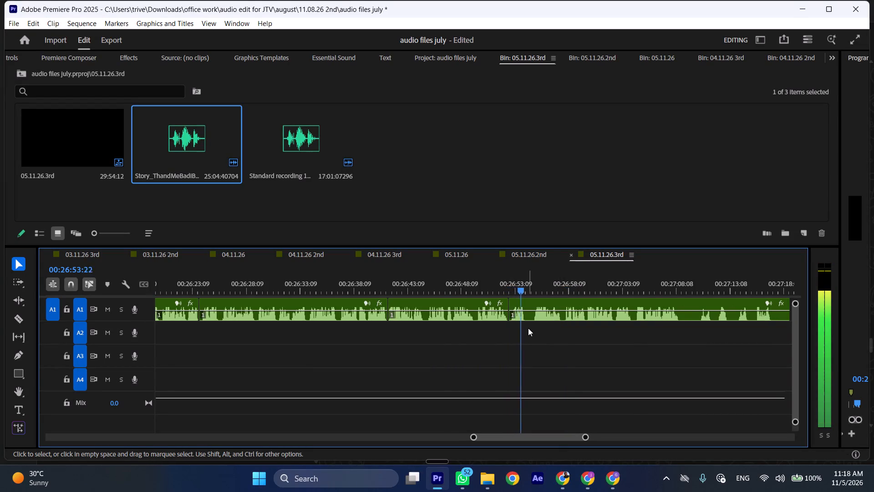
{"action": "scroll", "coordinate": [528, 328], "scroll_direction": "down", "scroll_amount": 5}
{"action": "left_click_drag", "start_coordinate": [440, 284], "coordinate": [442, 283]}
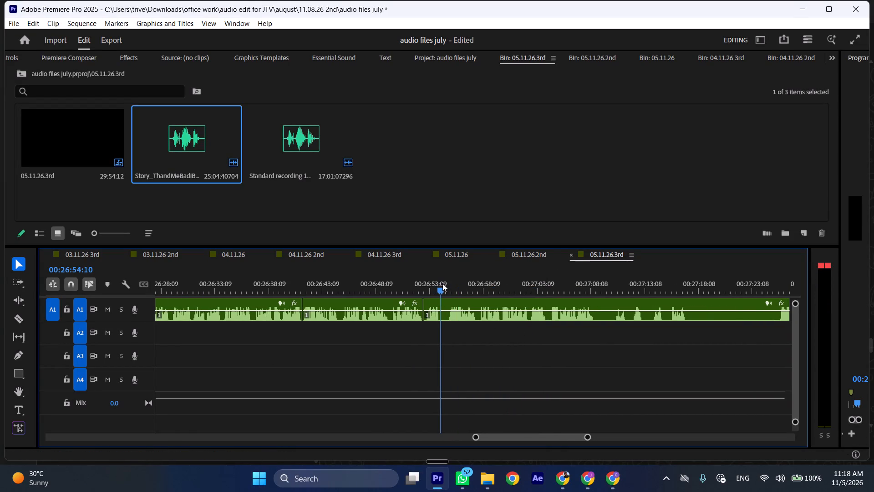
{"action": "key", "text": "shift+c"}
{"action": "left_click_drag", "start_coordinate": [442, 283], "coordinate": [451, 283]}
{"action": "left_click", "coordinate": [463, 309]}
{"action": "key", "text": "shift+c"}
{"action": "key", "text": "ctrl+shift+d"}
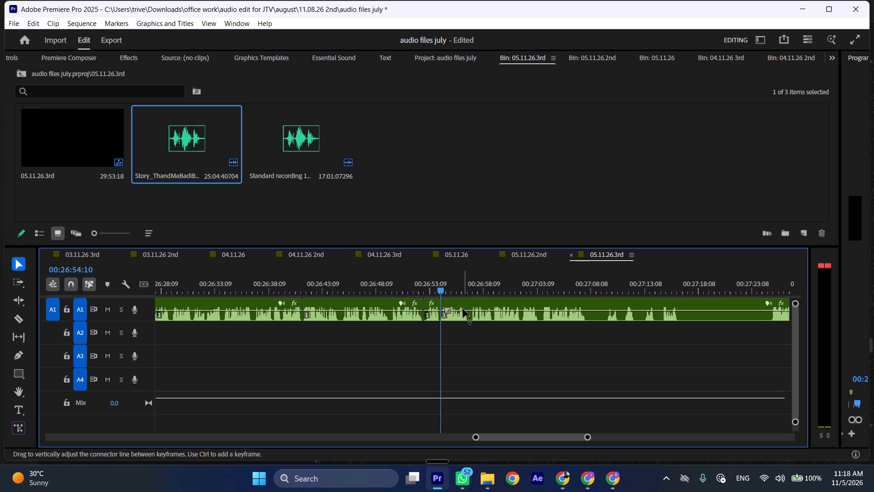
Listen to the A1 narration from 00:26:54:10 at faster speed for the next pause or cut point.
{"action": "key", "text": "space"}
{"action": "type", "text": "l"}
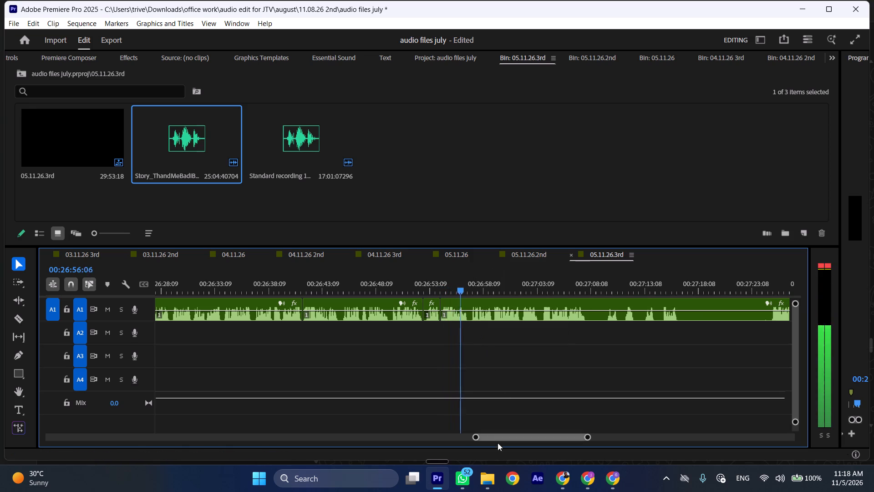
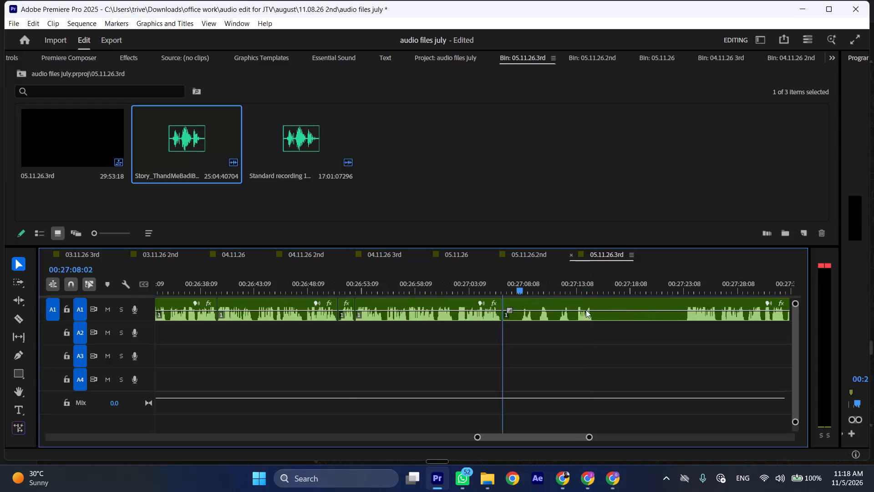
Trim about 2 seconds of silence off the start of the A2 recording clip near 00:27:44, up to where its speech begins.
{"action": "scroll", "coordinate": [574, 323], "scroll_direction": "down", "scroll_amount": 4}
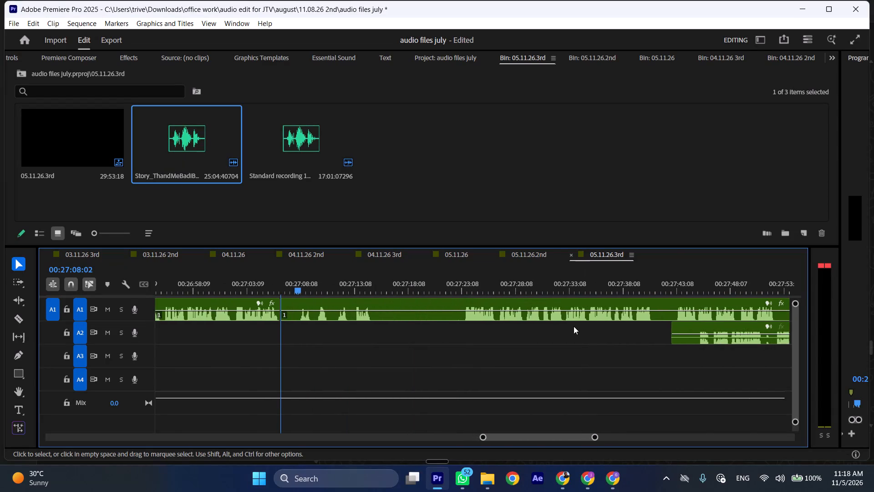
{"action": "left_click_drag", "start_coordinate": [669, 330], "coordinate": [694, 330]}
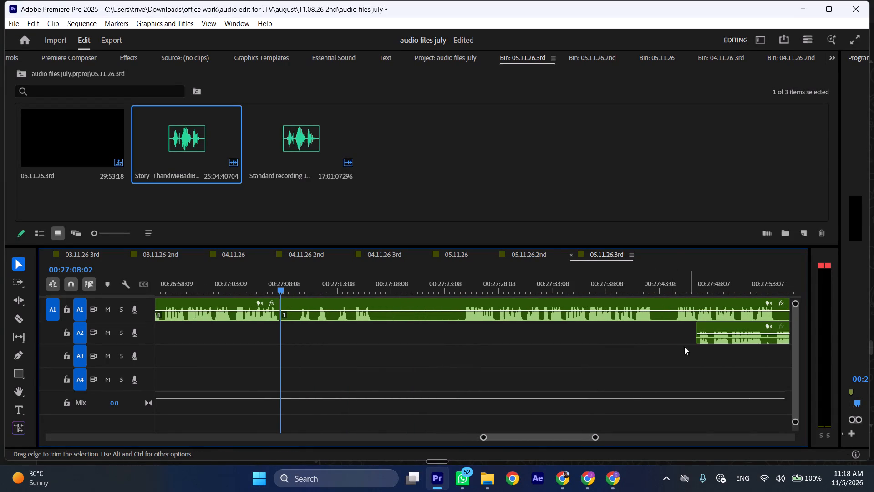
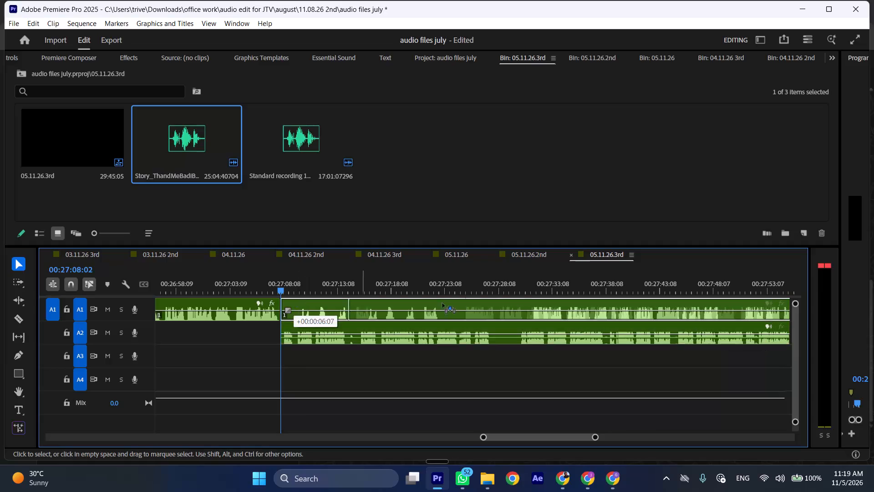
Play the A2 recording clip at faster speed from 00:27:08, stopping at the pause in speech near 00:27:14.
{"action": "key", "text": "space"}
{"action": "key", "text": "l"}
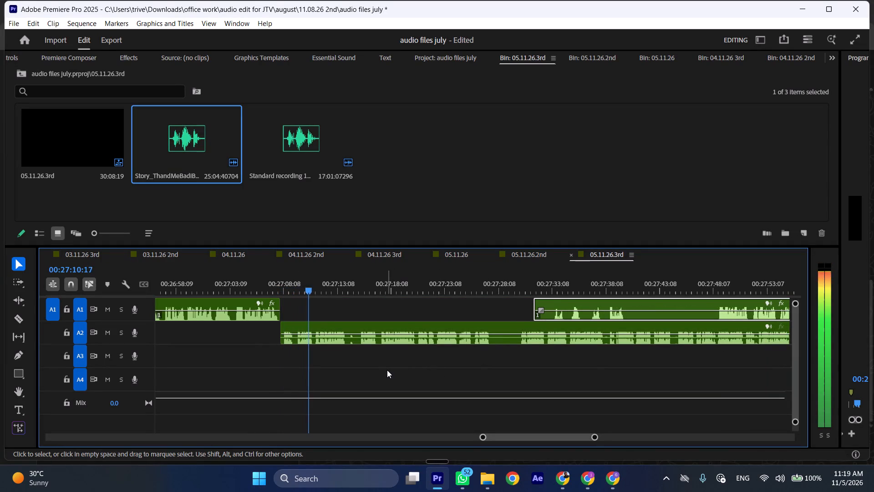
{"action": "key", "text": "space"}
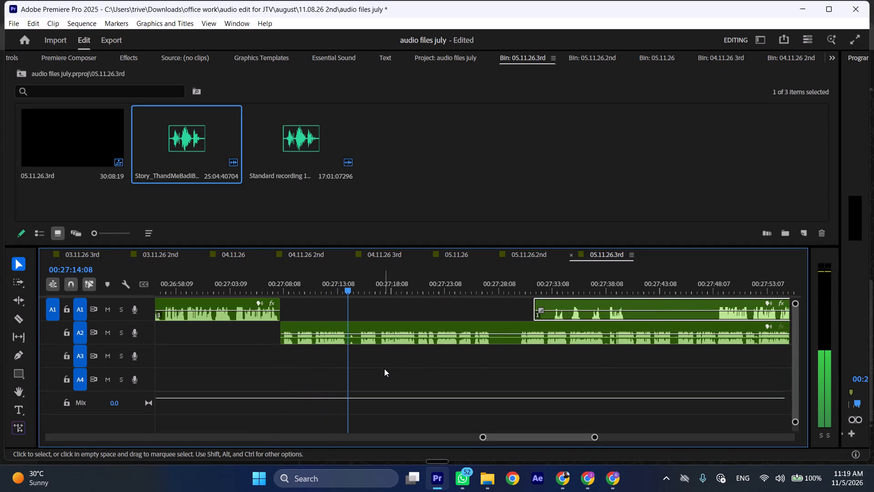
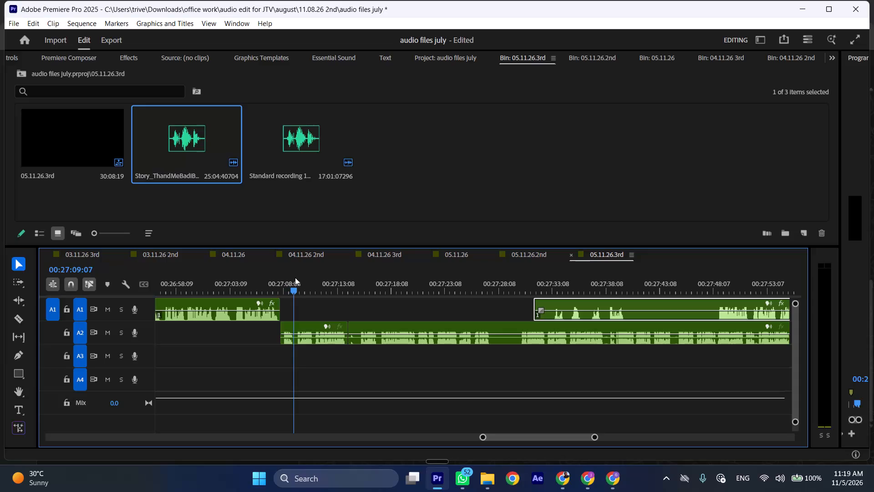
Cut out the short pause in the A2 recording near 00:27:09 and close the gap.
{"action": "key", "text": "shift+c"}
{"action": "left_click", "coordinate": [305, 337]}
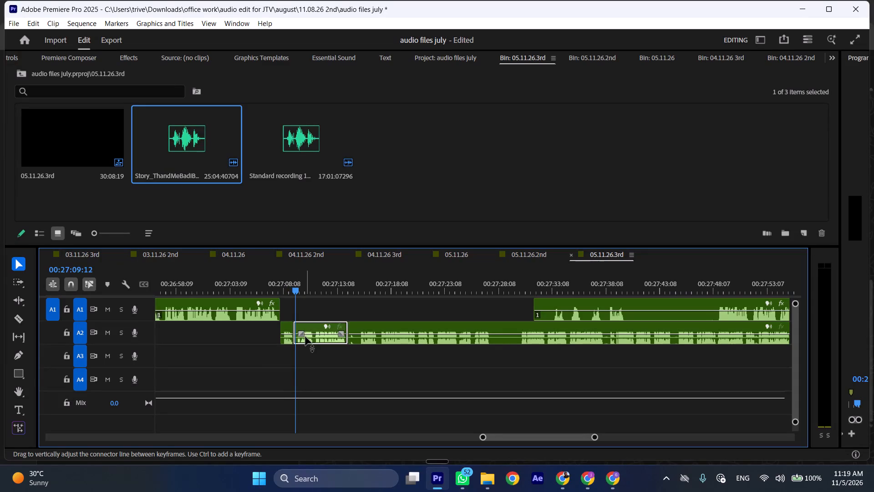
{"action": "key", "text": "shift+c"}
{"action": "key", "text": "ctrl+shift+d"}
Remove the short silence at the start of the A2 recording clip near 00:27:08 and close the gap.
{"action": "left_click", "coordinate": [286, 277]}
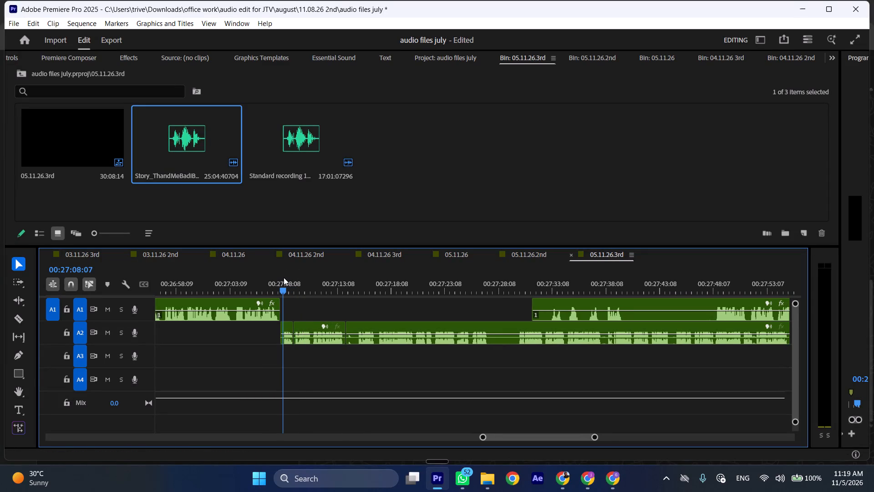
{"action": "left_click", "coordinate": [285, 341]}
{"action": "key", "text": "shift+c"}
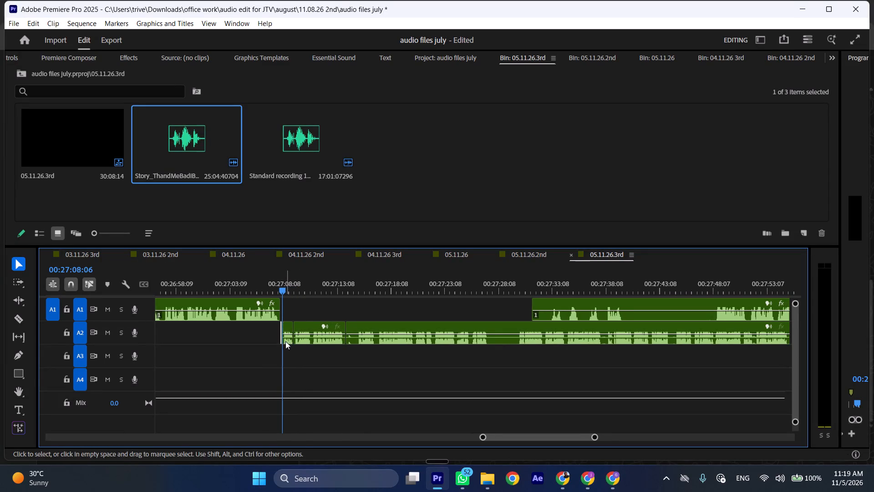
{"action": "key", "text": "ctrl+shift+d"}
Trim the silent start of the next A1 narration clip and move it to begin at the A2 cut near 00:27:14.
{"action": "left_click_drag", "start_coordinate": [533, 303], "coordinate": [541, 303]}
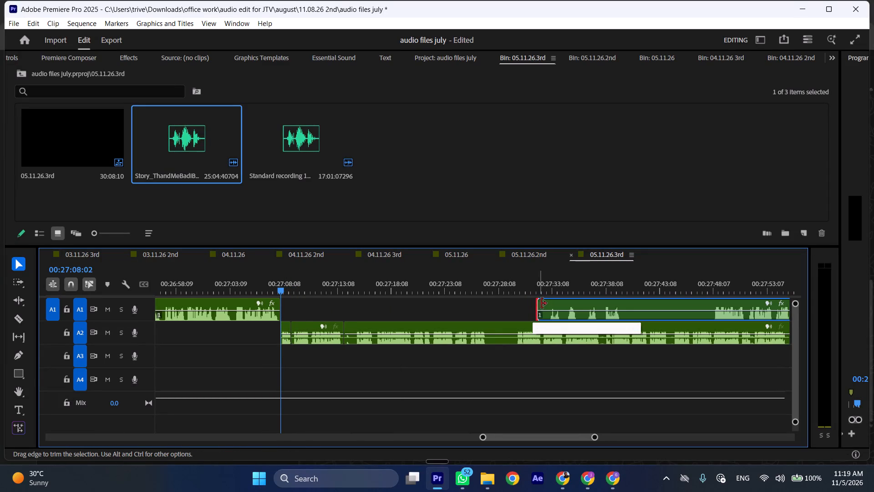
{"action": "left_click_drag", "start_coordinate": [541, 303], "coordinate": [551, 303]}
{"action": "left_click_drag", "start_coordinate": [574, 301], "coordinate": [373, 303]}
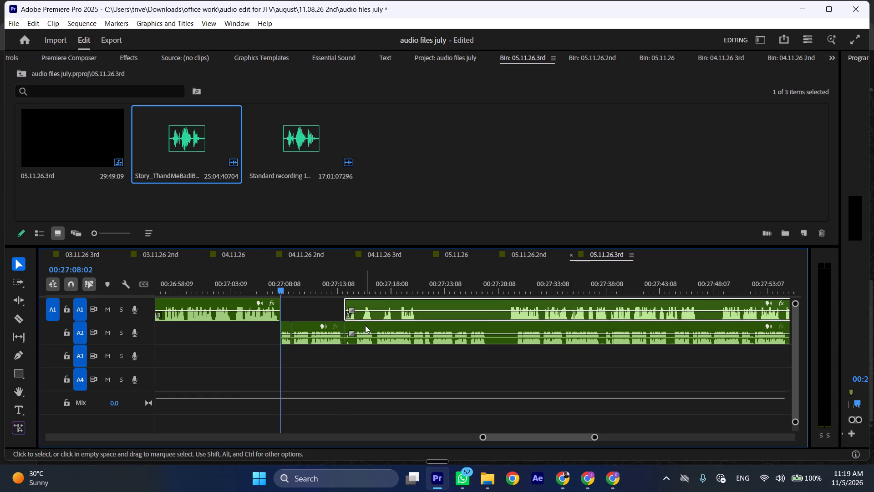
Move the remaining A2 recording clip later in the timeline so it starts at about 00:27:25.
{"action": "left_click_drag", "start_coordinate": [370, 327], "coordinate": [489, 329]}
Play the sequence at faster speed from about 00:27:13, across the transition from the A2 recording to the A1 narration.
{"action": "left_click", "coordinate": [338, 277]}
{"action": "key", "text": "space"}
{"action": "type", "text": "l"}
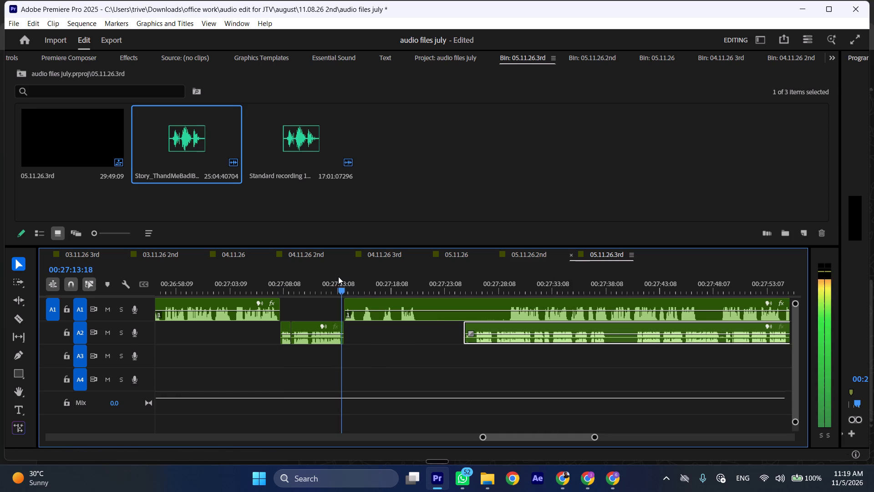
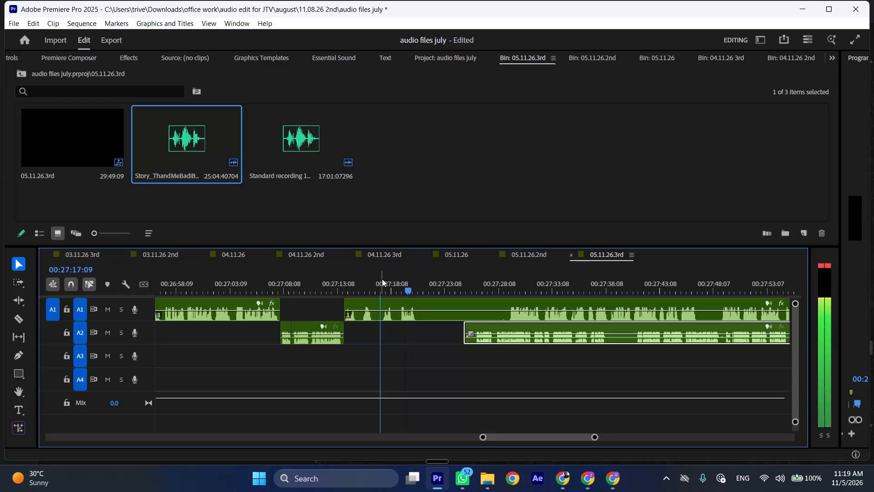
Split the A1 narration clip at 00:27:17:12 and ripple delete its opening section from about 00:27:14.
{"action": "key", "text": "space"}
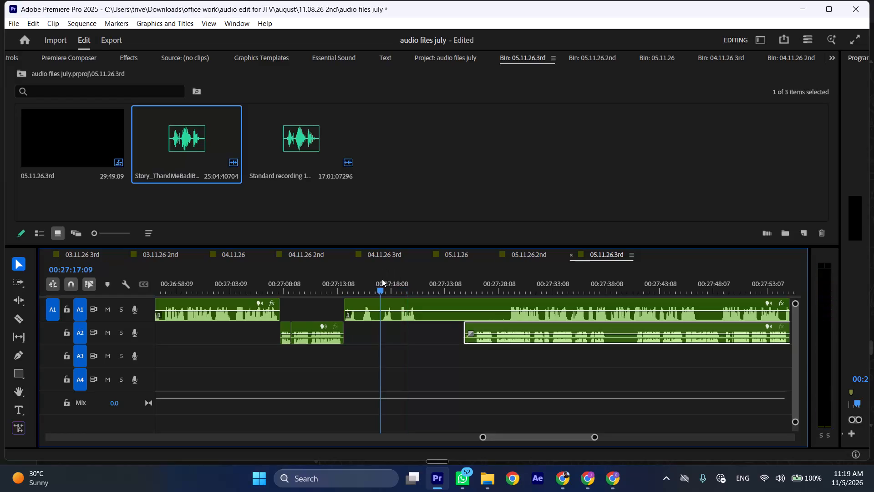
{"action": "left_click", "coordinate": [382, 279]}
{"action": "left_click", "coordinate": [397, 310]}
{"action": "key", "text": "shift+c"}
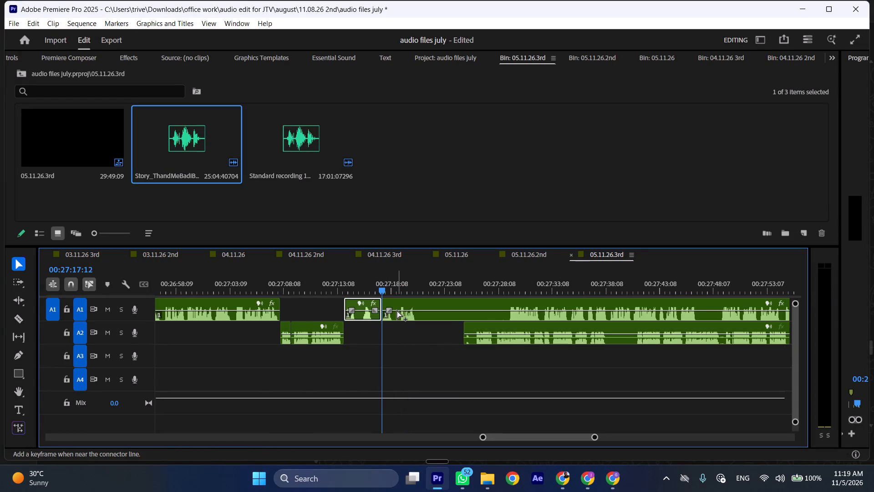
{"action": "key", "text": "ctrl+shift+d"}
Cut out the short pause in the A1 narration between 00:27:15:00 and 00:27:15:13 and close the gap.
{"action": "key", "text": "space"}
{"action": "key", "text": "space"}
{"action": "key", "text": "shift+c"}
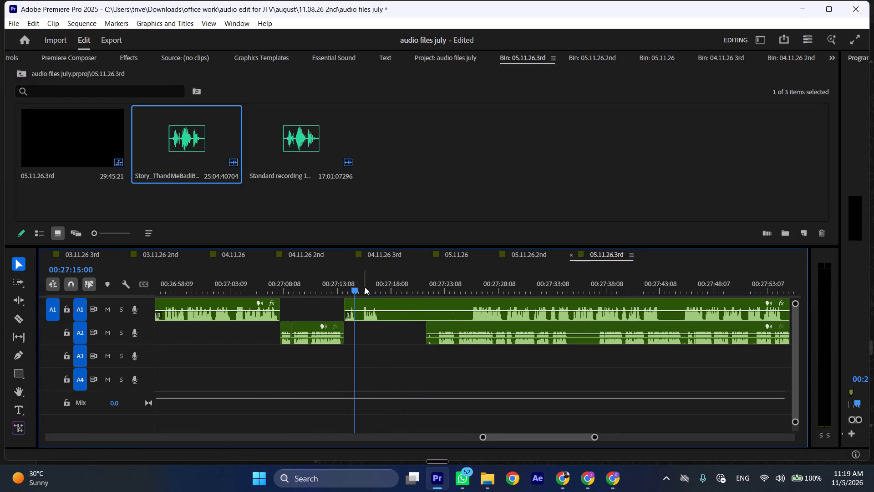
{"action": "left_click", "coordinate": [360, 284]}
{"action": "left_click", "coordinate": [371, 306]}
{"action": "key", "text": "shift+c"}
{"action": "key", "text": "ctrl+shift+d"}
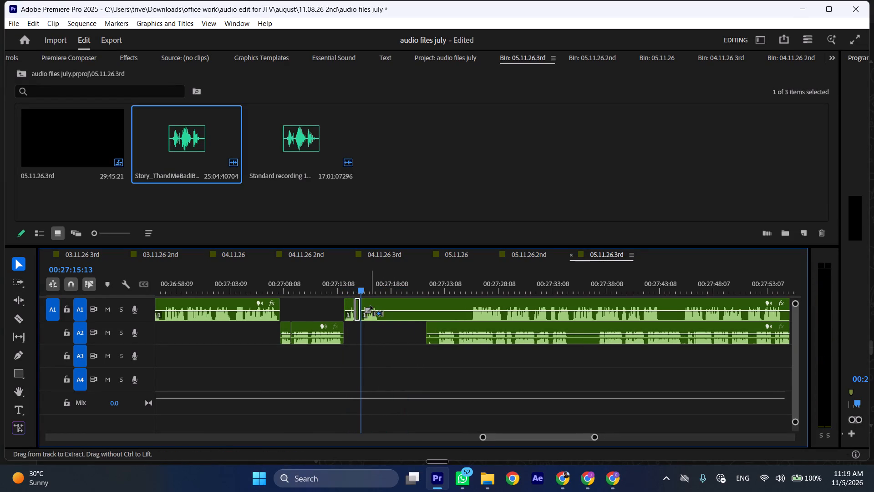
Play on through the A1 narration and split it after the short phrase, at 00:27:16:18.
{"action": "key", "text": "space"}
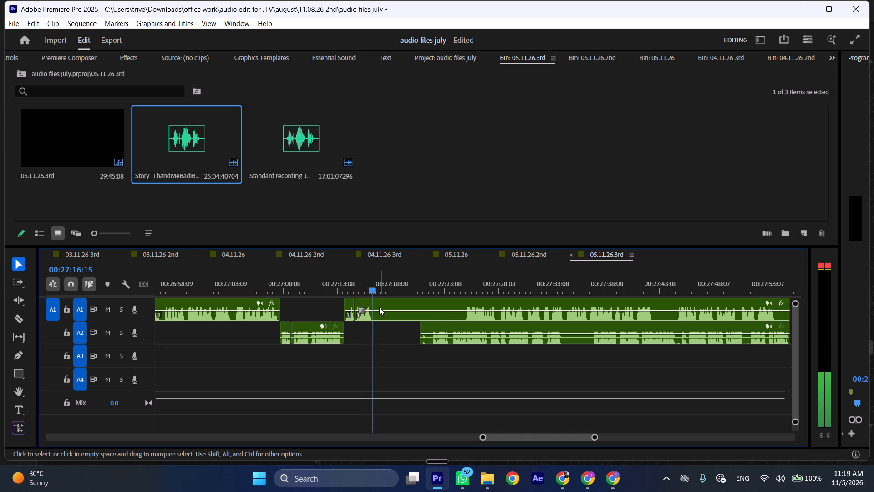
{"action": "key", "text": "space"}
{"action": "type", "text": "C"}
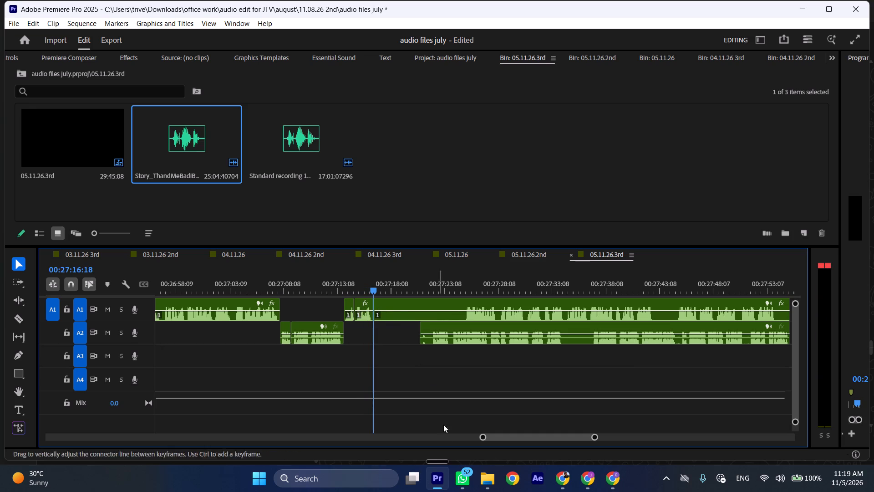
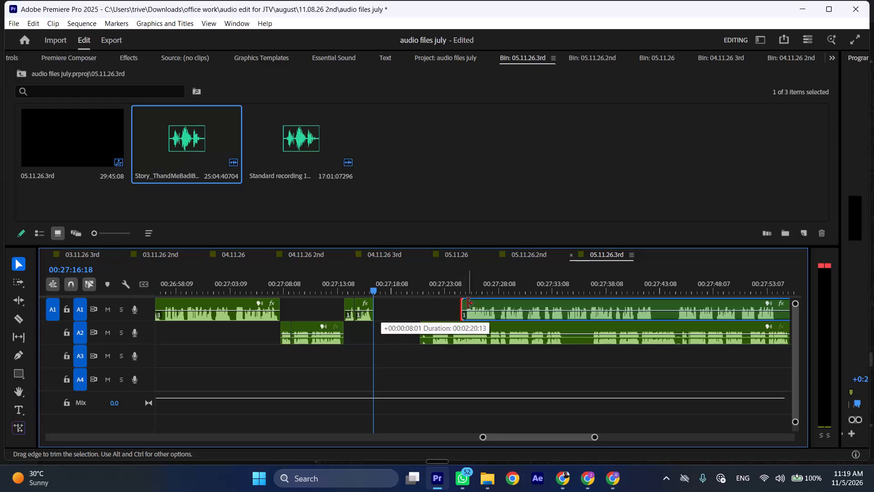
Trim about 8 seconds off the start of the remaining A1 narration clip and move it much further along the sequence, past the visible A2 audio.
{"action": "left_click", "coordinate": [462, 301]}
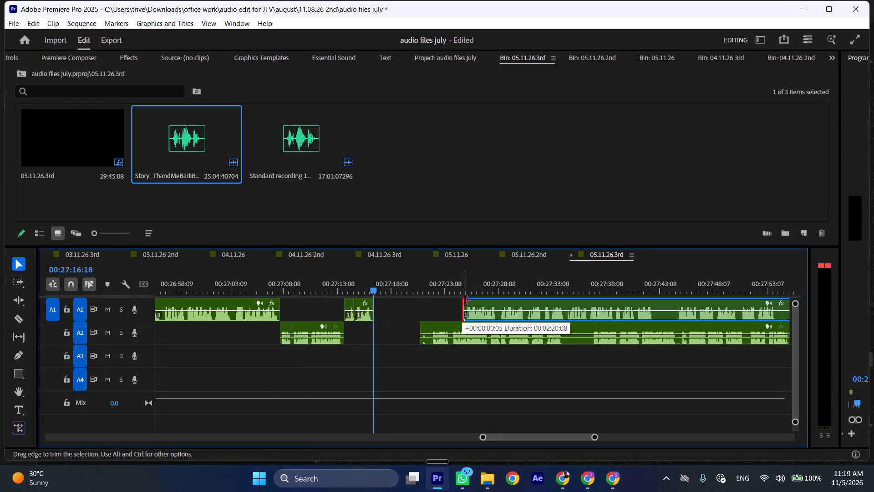
{"action": "left_click", "coordinate": [465, 301]}
{"action": "left_click_drag", "start_coordinate": [479, 301], "coordinate": [732, 307]}
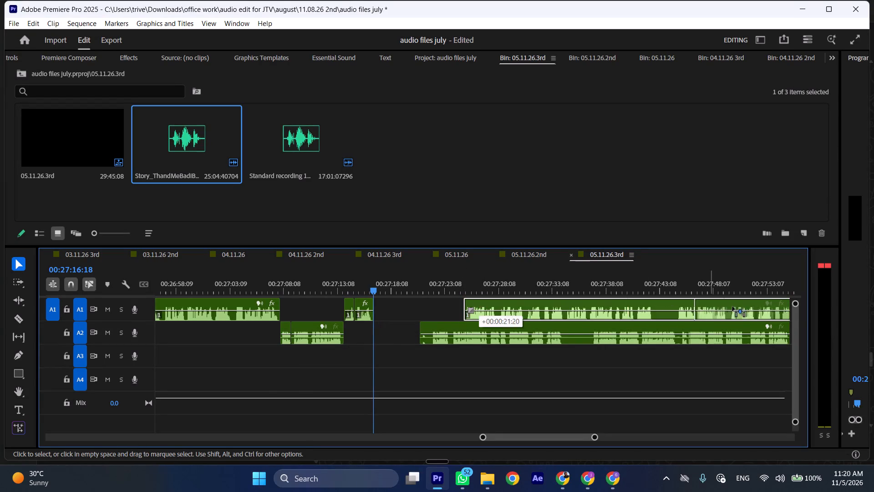
{"action": "left_click_drag", "start_coordinate": [732, 307], "coordinate": [794, 310]}
Trim the brief opening section off the long A2 recording clip and move it to start at 00:27:16:18, directly after the A1 phrase.
{"action": "scroll", "coordinate": [562, 323], "scroll_direction": "up", "scroll_amount": 6}
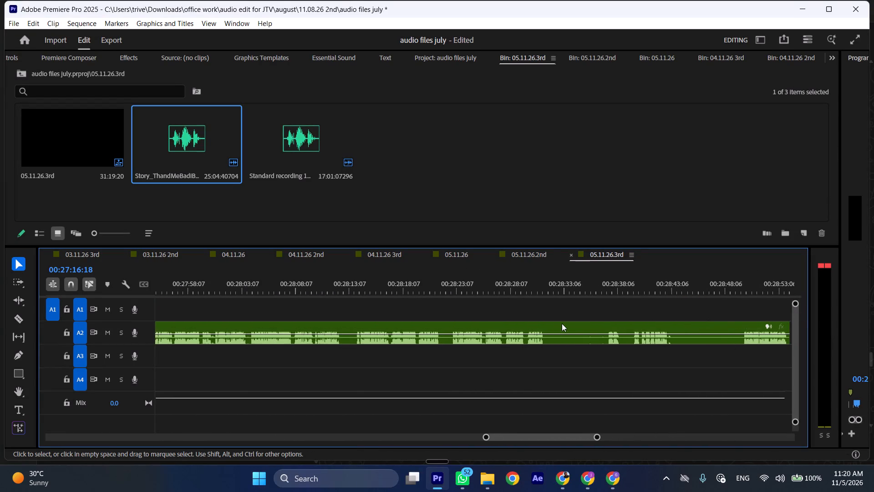
{"action": "scroll", "coordinate": [562, 323], "scroll_direction": "up", "scroll_amount": 20}
{"action": "scroll", "coordinate": [562, 323], "scroll_direction": "up", "scroll_amount": 7}
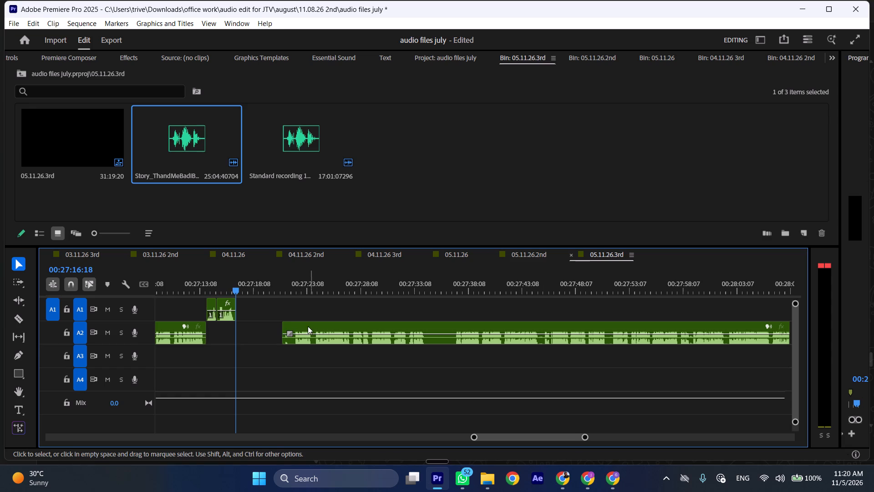
{"action": "left_click_drag", "start_coordinate": [284, 328], "coordinate": [293, 329]}
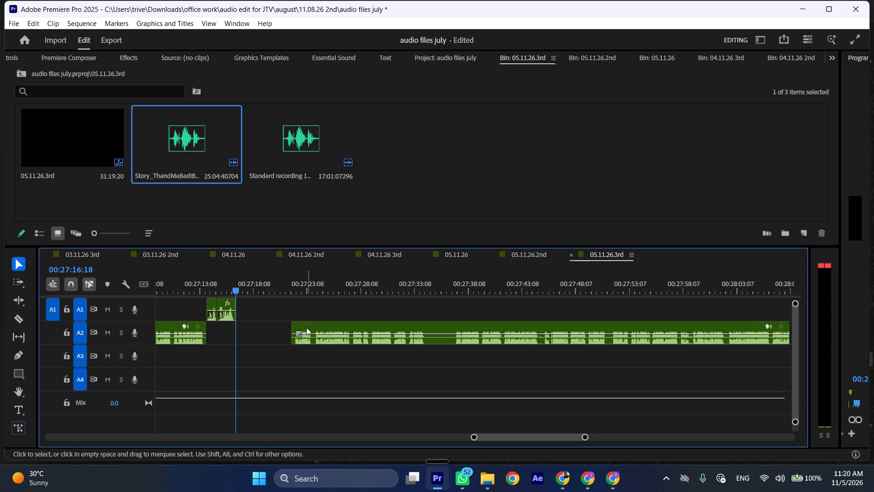
{"action": "left_click_drag", "start_coordinate": [309, 327], "coordinate": [256, 328]}
Play the A2 recording from 00:27:16:18 at increased speed to review it.
{"action": "key", "text": "space"}
{"action": "key", "text": "l"}
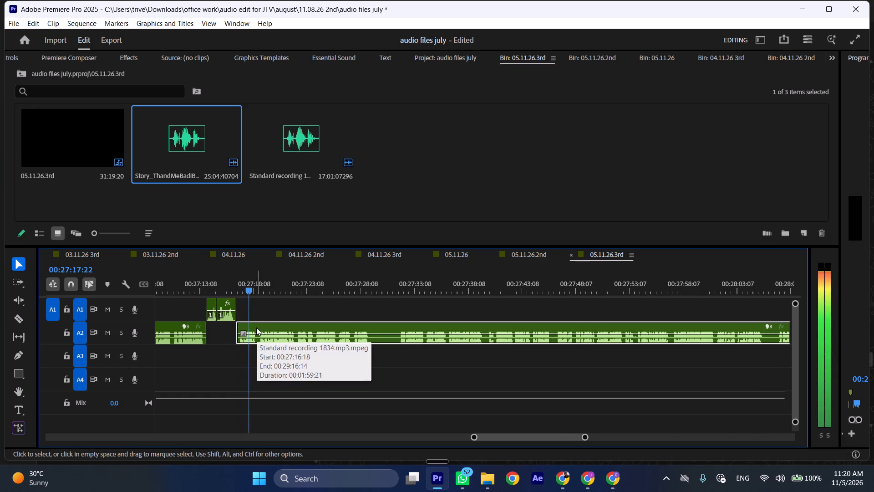
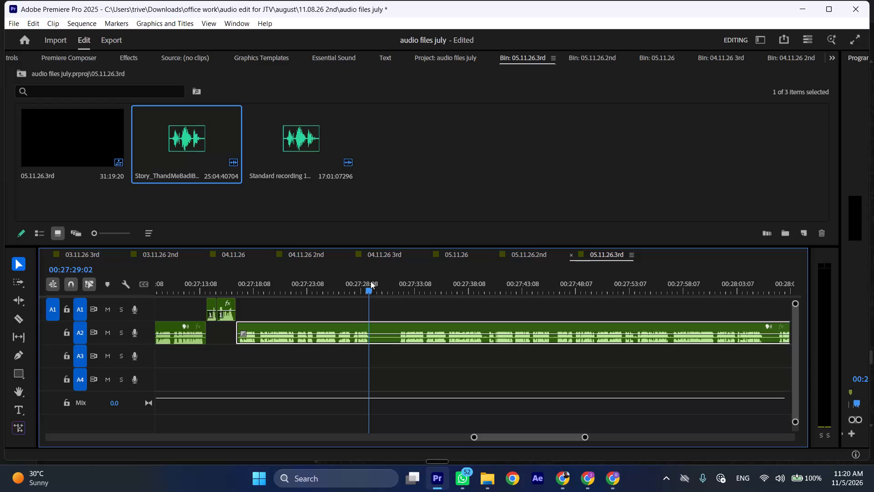
Cut the silence starting at 00:27:29:02 out of the A2 recording, close the gap, and play across the join.
{"action": "key", "text": "shift+c"}
{"action": "left_click_drag", "start_coordinate": [377, 282], "coordinate": [400, 286]}
{"action": "left_click", "coordinate": [420, 331]}
{"action": "key", "text": "shift+c"}
{"action": "key", "text": "ctrl+shift+d"}
{"action": "key", "text": "space"}
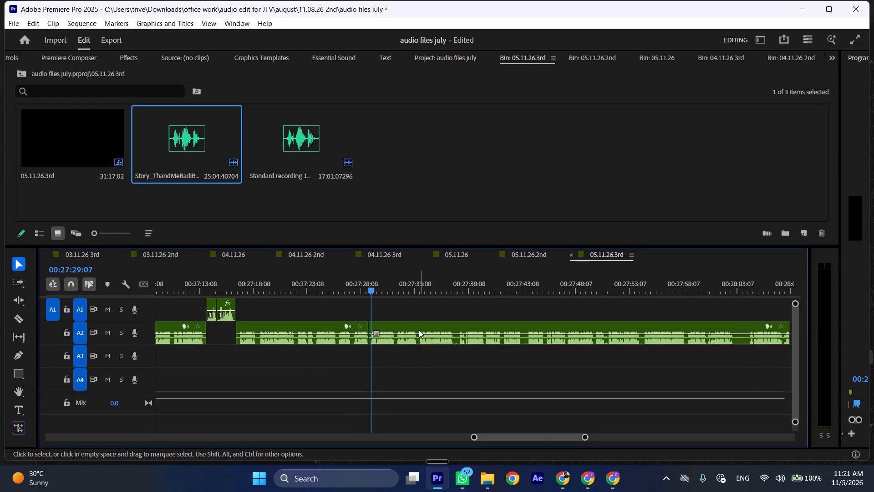
{"action": "left_click", "coordinate": [366, 284]}
{"action": "key", "text": "space"}
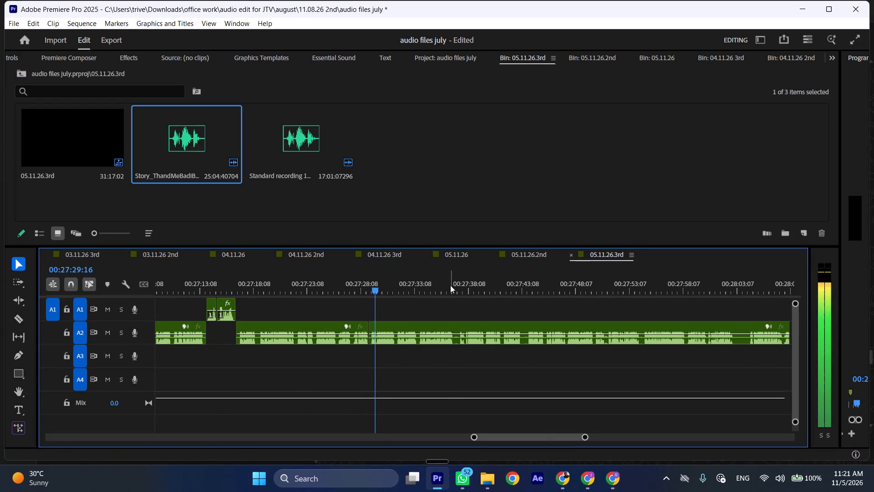
Cut the short pause at about 00:27:37:03 out of the A2 recording and close the gap.
{"action": "left_click_drag", "start_coordinate": [450, 285], "coordinate": [455, 285]}
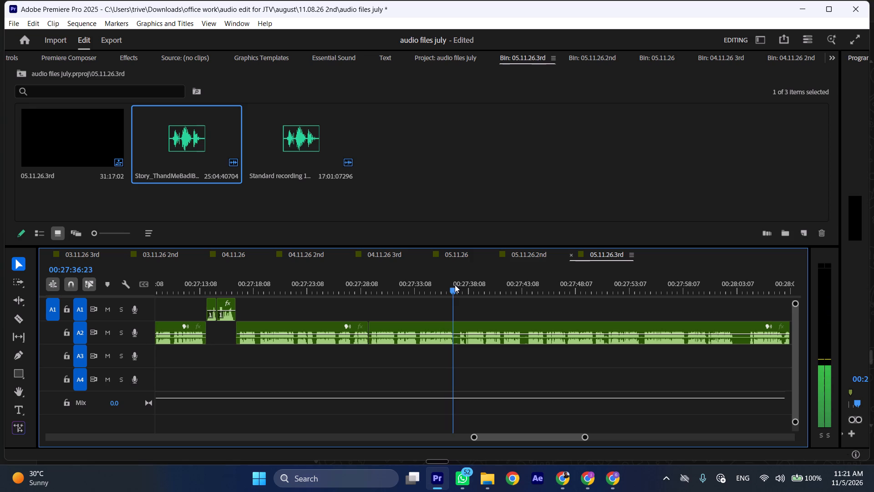
{"action": "left_click_drag", "start_coordinate": [455, 285], "coordinate": [456, 285]}
{"action": "key", "text": "shift+c"}
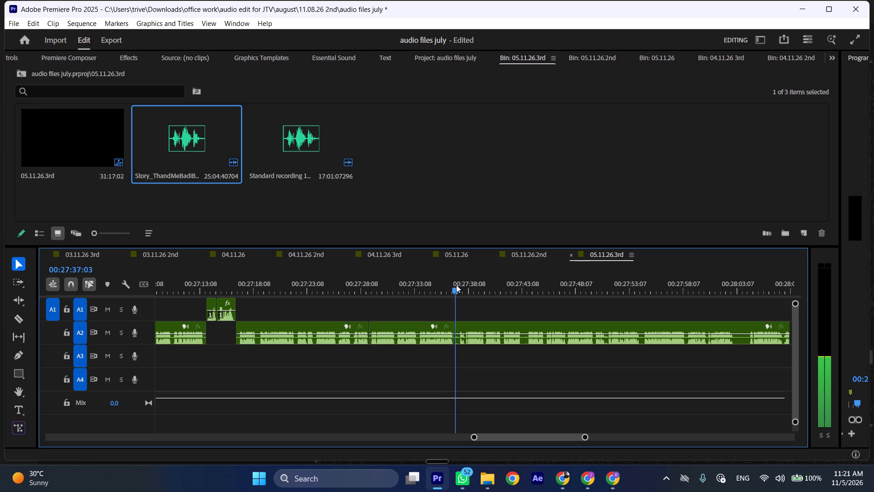
{"action": "left_click_drag", "start_coordinate": [456, 285], "coordinate": [459, 285]}
{"action": "left_click", "coordinate": [479, 334]}
{"action": "key", "text": "shift+c"}
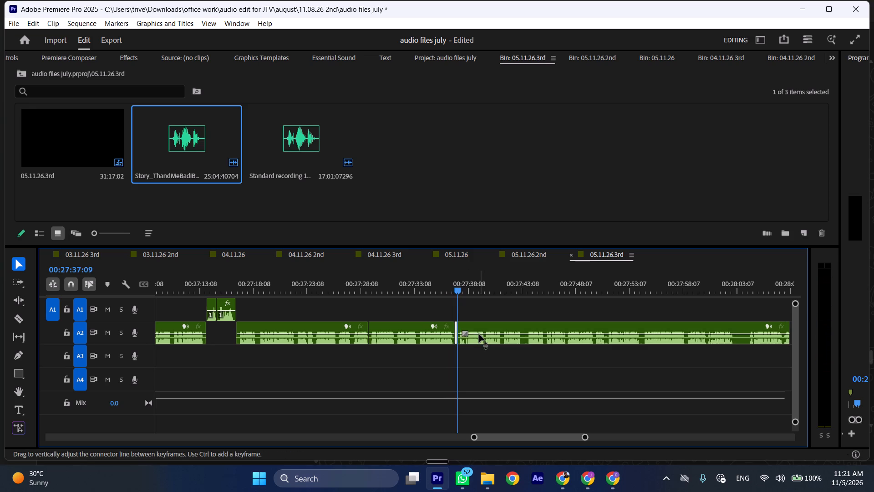
{"action": "key", "text": "ctrl+shift+d"}
Cut the short pause starting at 00:27:42:23 out of the A2 recording and close the gap.
{"action": "left_click_drag", "start_coordinate": [483, 280], "coordinate": [523, 285]}
{"action": "key", "text": "shift+c"}
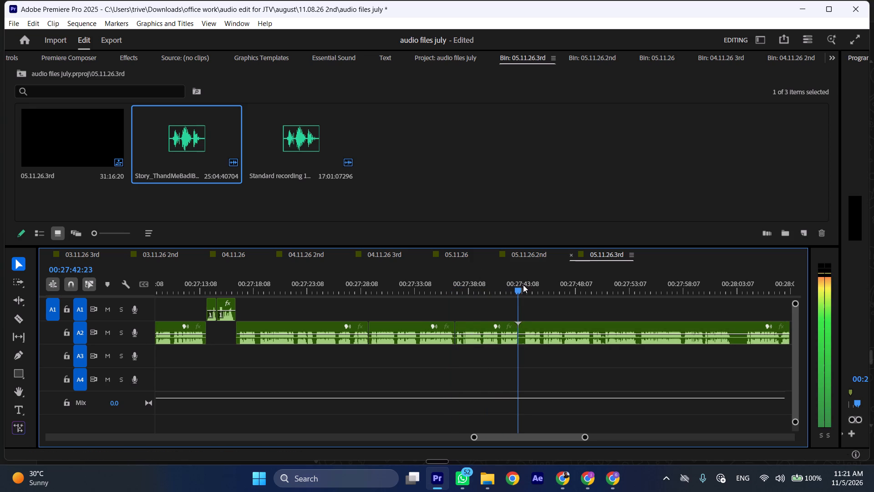
{"action": "left_click_drag", "start_coordinate": [523, 285], "coordinate": [524, 285]}
{"action": "left_click", "coordinate": [543, 328]}
{"action": "key", "text": "shift+c"}
{"action": "key", "text": "ctrl+shift+d"}
Play the tightened A2 recording at increased speed from just after 00:27:37 to review the latest cut.
{"action": "left_click", "coordinate": [462, 285]}
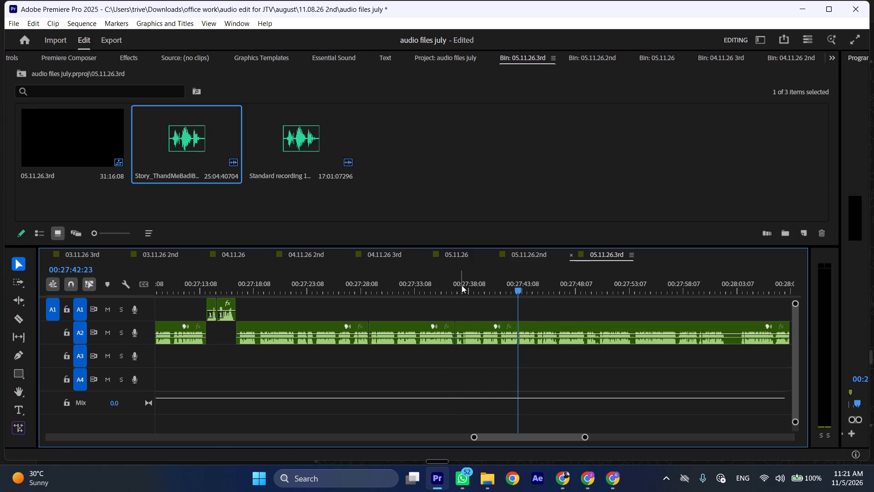
{"action": "key", "text": "space"}
{"action": "type", "text": "l"}
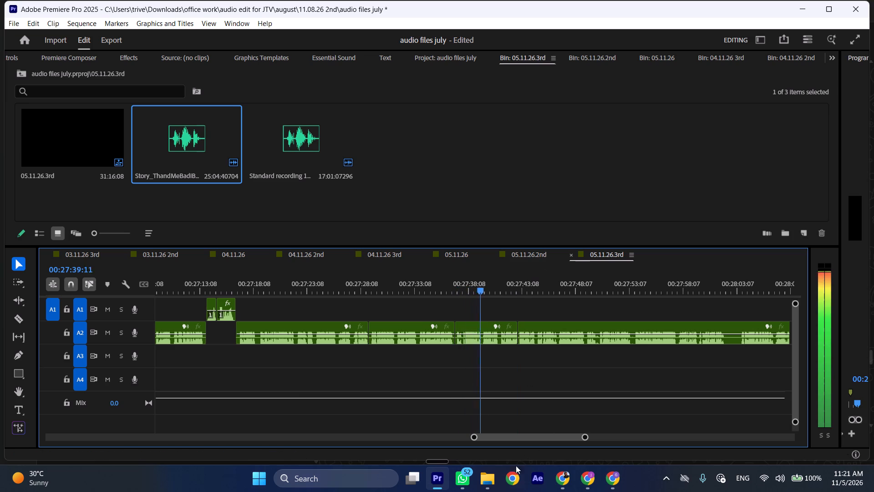
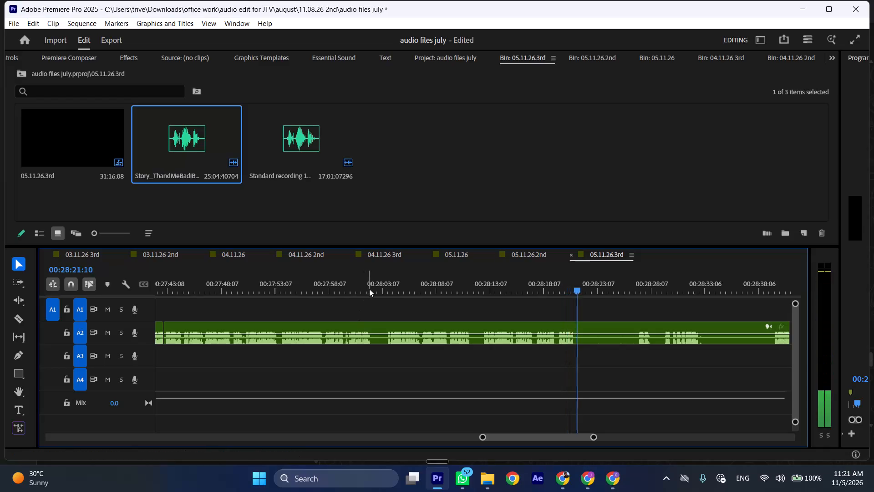
Cut the pause from 00:28:02:08 to 00:28:03:15 out of the A2 recording and close the gap.
{"action": "left_click", "coordinate": [370, 287]}
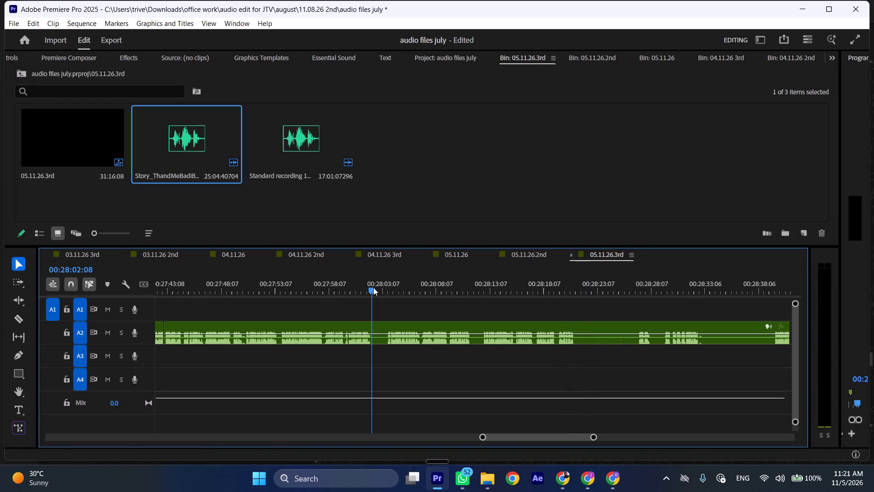
{"action": "type", "text": "C"}
{"action": "key", "text": "space"}
{"action": "left_click", "coordinate": [368, 287]}
{"action": "key", "text": "space"}
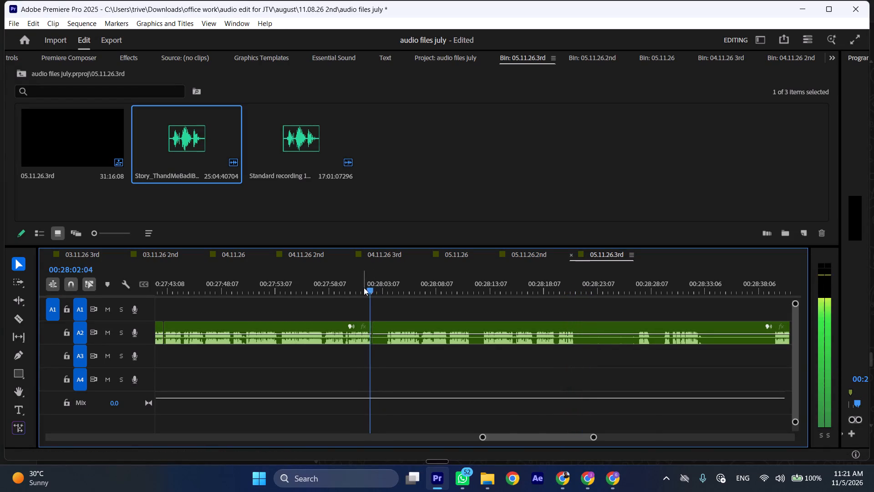
{"action": "left_click_drag", "start_coordinate": [363, 287], "coordinate": [356, 290]}
{"action": "key", "text": "space"}
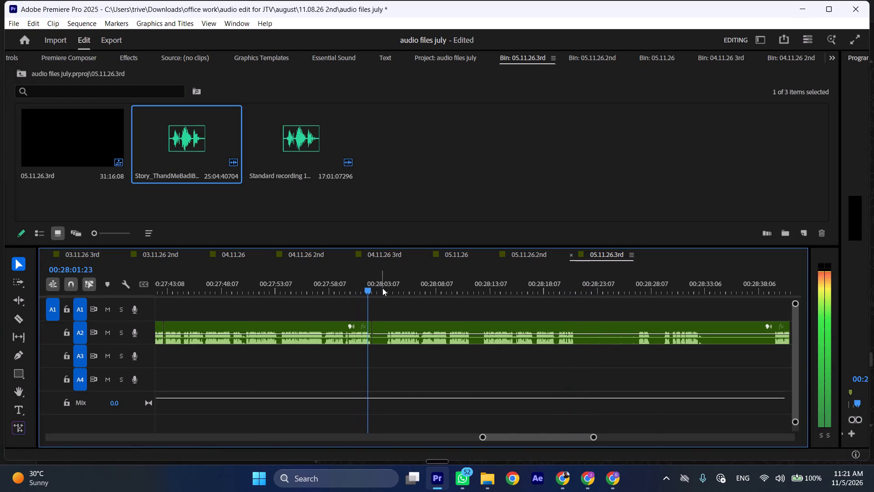
{"action": "left_click", "coordinate": [384, 288]}
{"action": "left_click", "coordinate": [403, 328]}
{"action": "key", "text": "shift+c"}
{"action": "key", "text": "ctrl+shift+d"}
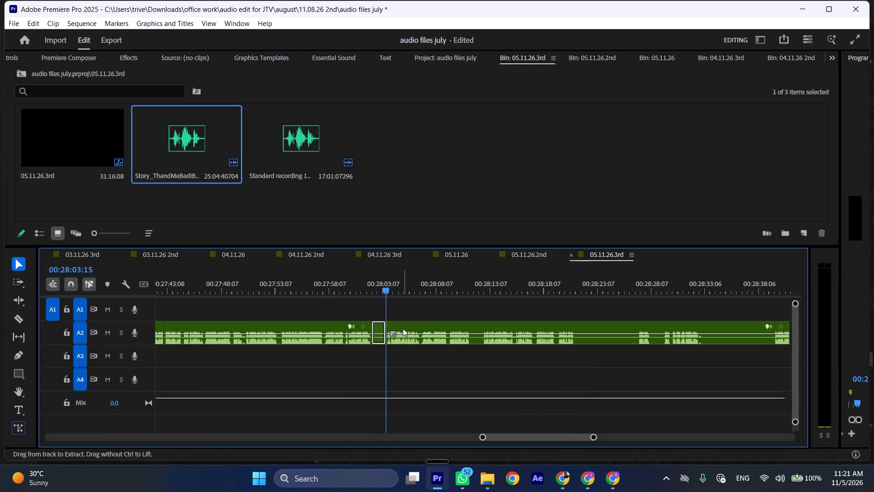
Play on at increased speed, then cut the roughly one-second pause ending at 00:28:11:08 out of the A2 recording and close the gap.
{"action": "key", "text": "space"}
{"action": "type", "text": "kll"}
{"action": "scroll", "coordinate": [419, 324], "scroll_direction": "down", "scroll_amount": 4}
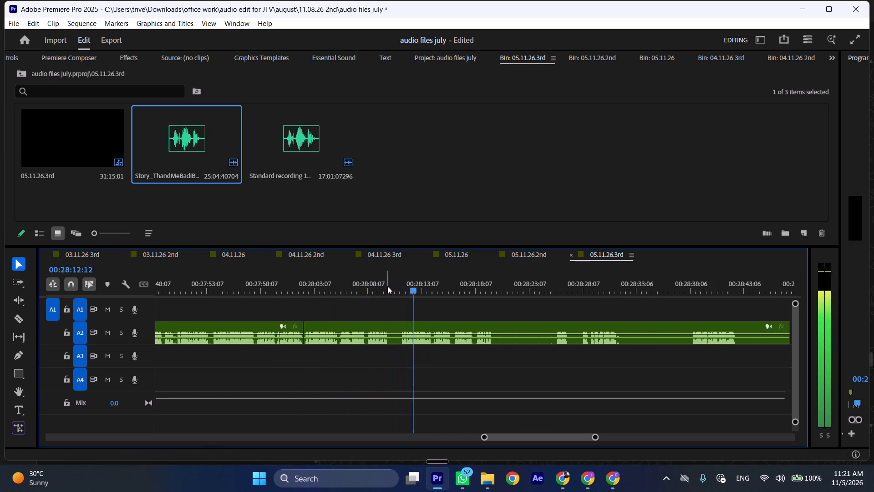
{"action": "left_click", "coordinate": [387, 286]}
{"action": "key", "text": "shift+c"}
{"action": "left_click_drag", "start_coordinate": [417, 283], "coordinate": [430, 284]}
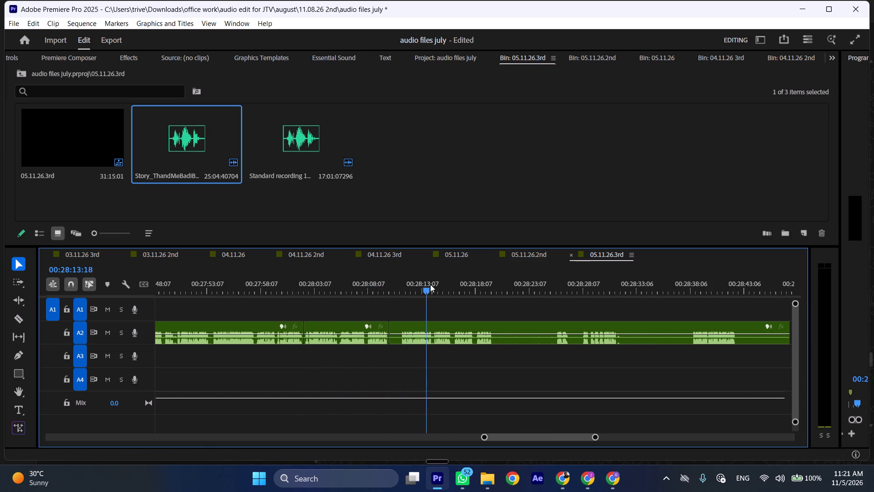
{"action": "left_click_drag", "start_coordinate": [430, 284], "coordinate": [402, 284]}
{"action": "left_click", "coordinate": [424, 336]}
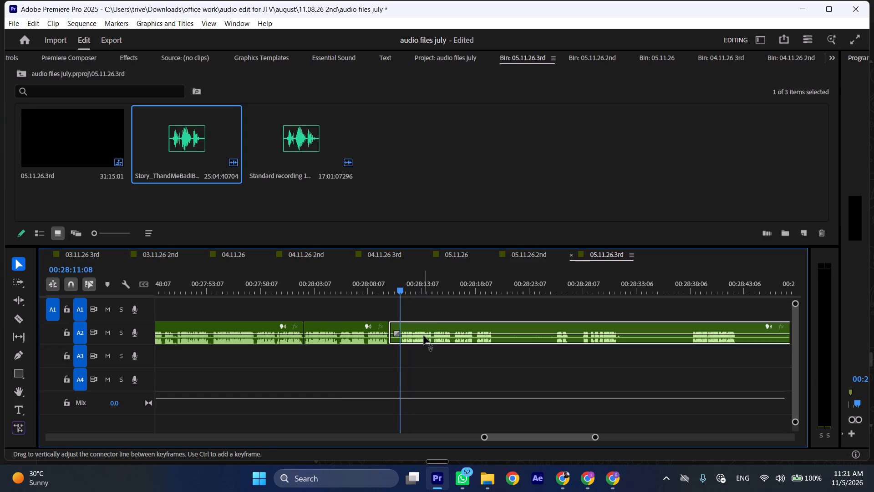
{"action": "key", "text": "shift+c"}
{"action": "key", "text": "ctrl+shift+d"}
Play across the join, then cut the roughly two-second spoken section starting at 00:28:15:06 out of the A2 recording and close the gap.
{"action": "key", "text": "space"}
{"action": "type", "text": "l"}
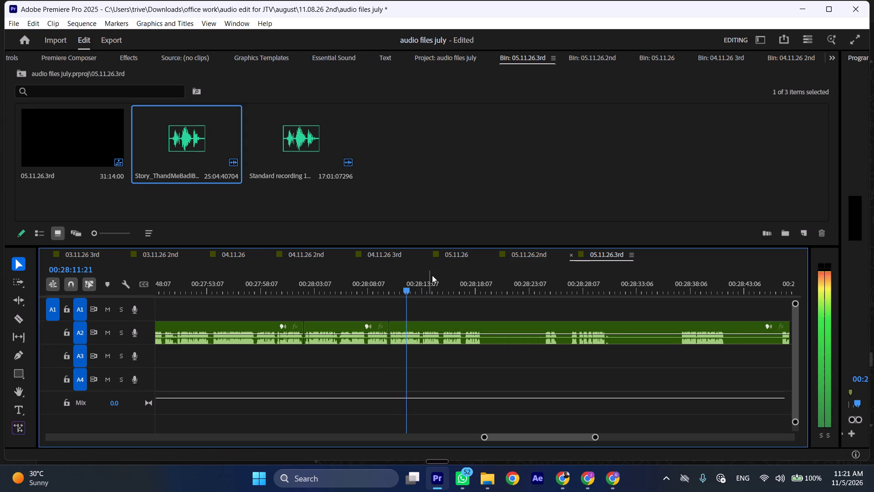
{"action": "key", "text": "space"}
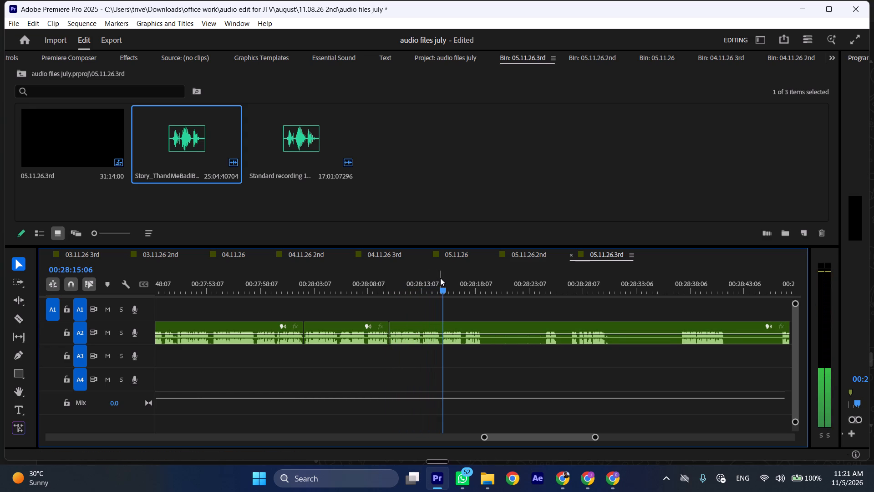
{"action": "type", "text": "C"}
{"action": "key", "text": "space"}
{"action": "left_click_drag", "start_coordinate": [454, 286], "coordinate": [465, 288]}
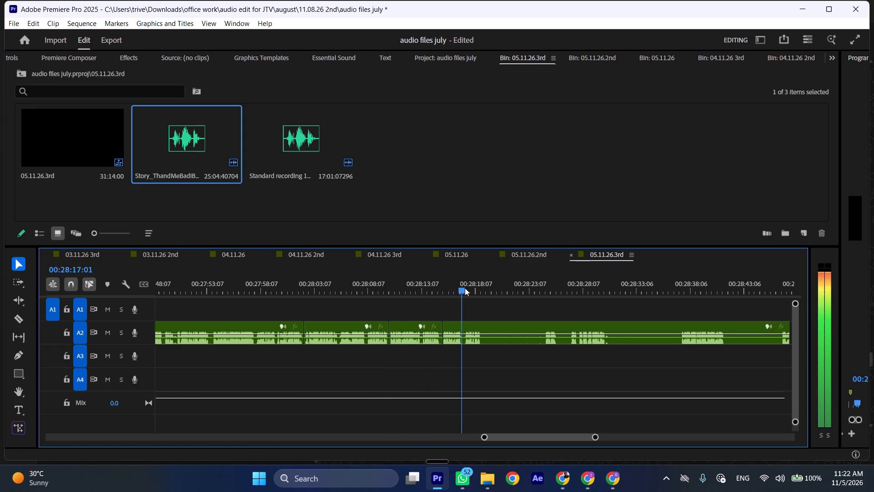
{"action": "left_click_drag", "start_coordinate": [465, 288], "coordinate": [466, 288]}
{"action": "left_click", "coordinate": [473, 325]}
{"action": "key", "text": "shift+c"}
{"action": "key", "text": "ctrl+shift+d"}
Play across the new join and split the A2 recording at 00:28:17:00, where the long silence starts.
{"action": "key", "text": "space"}
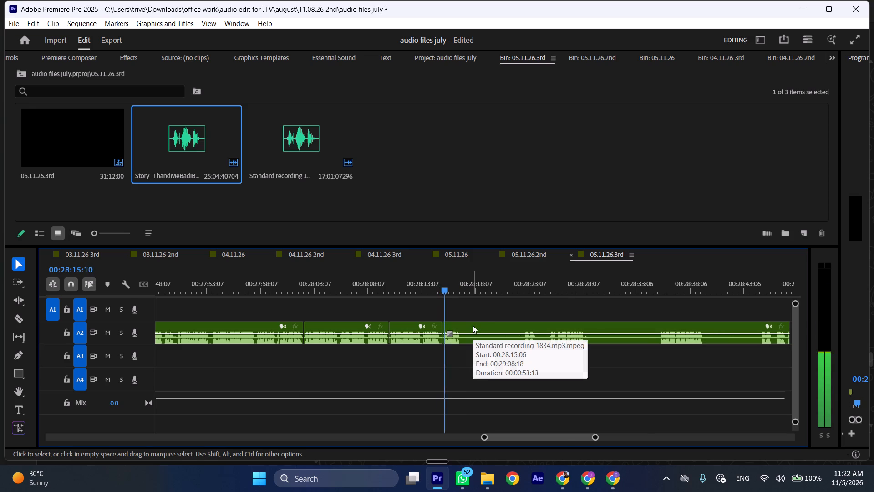
{"action": "key", "text": "space"}
{"action": "key", "text": "space"}
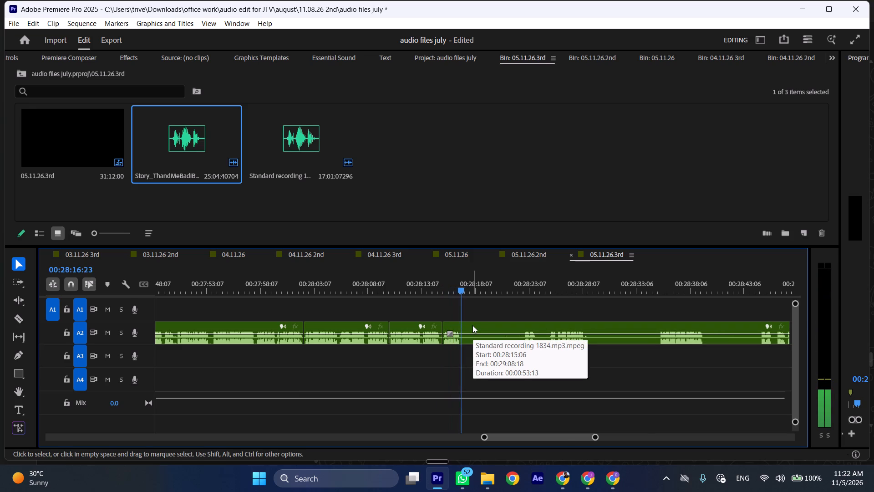
{"action": "key", "text": "space"}
{"action": "type", "text": "C"}
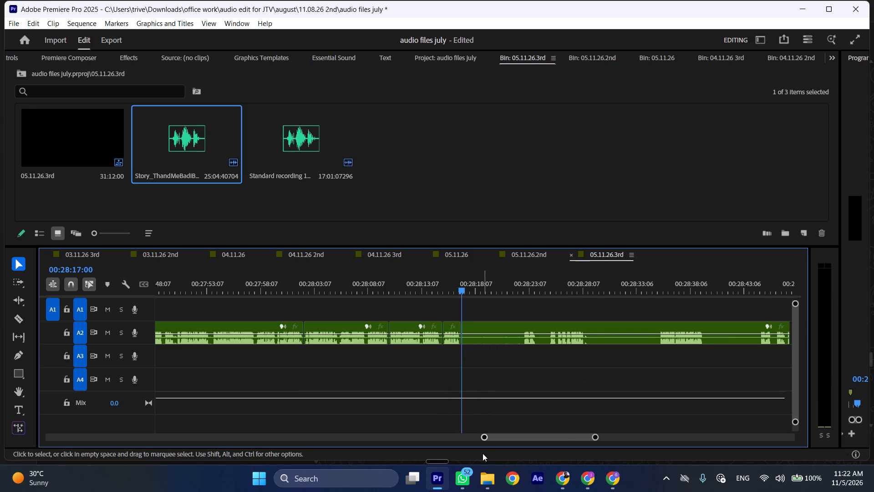
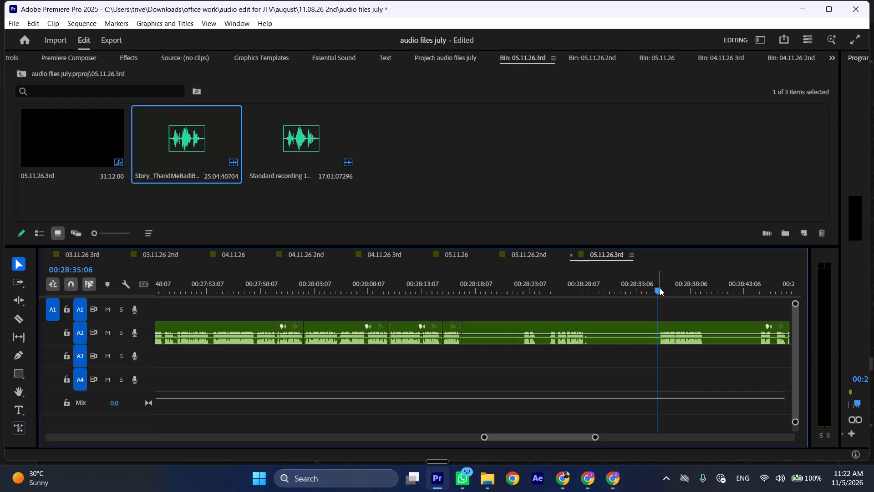
Play the A2 recording from 00:28:35:07, where the speech resumes after the silent stretch.
{"action": "left_click", "coordinate": [660, 288]}
{"action": "key", "text": "space"}
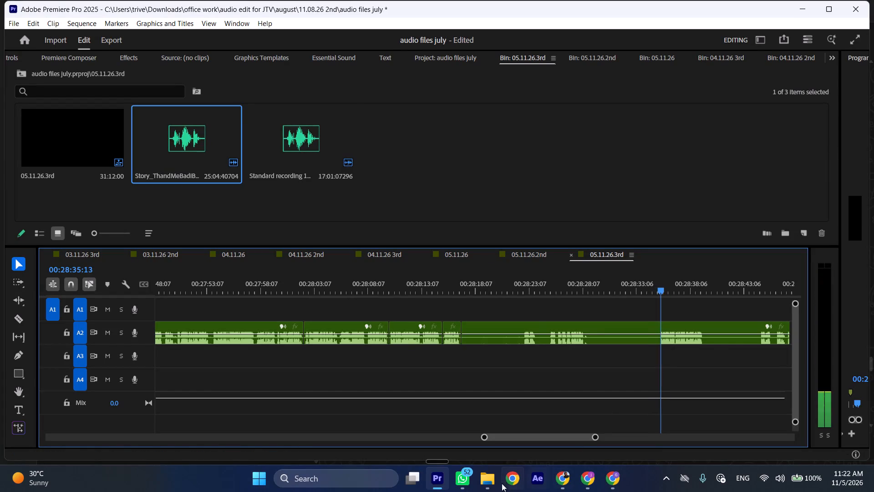
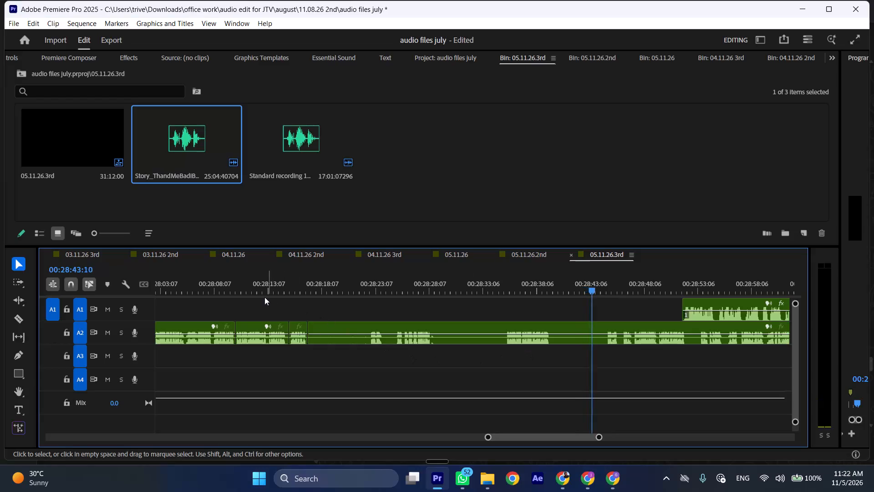
Play the A2 recording from 00:28:12:08, in the short clips just before the long gapped clip.
{"action": "left_click", "coordinate": [259, 294]}
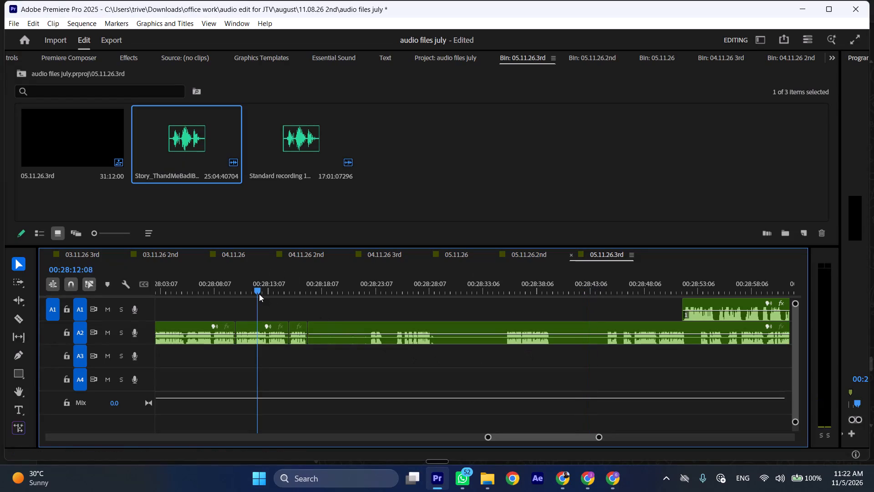
{"action": "key", "text": "space"}
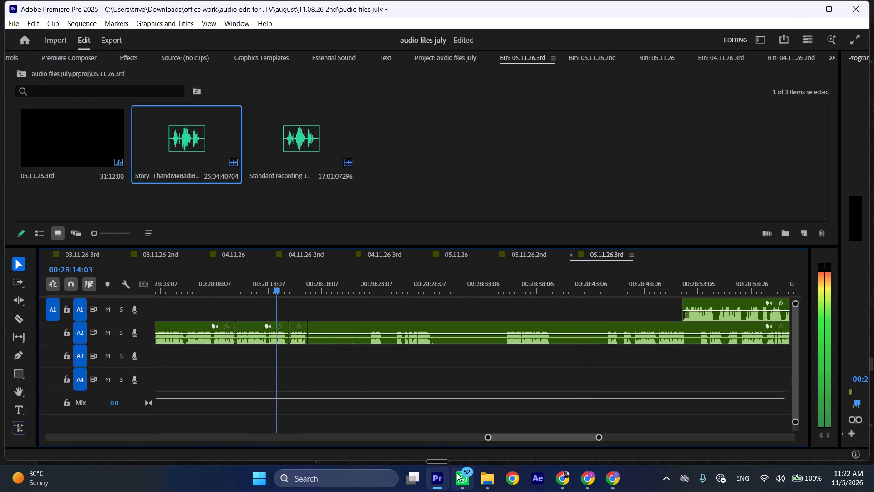
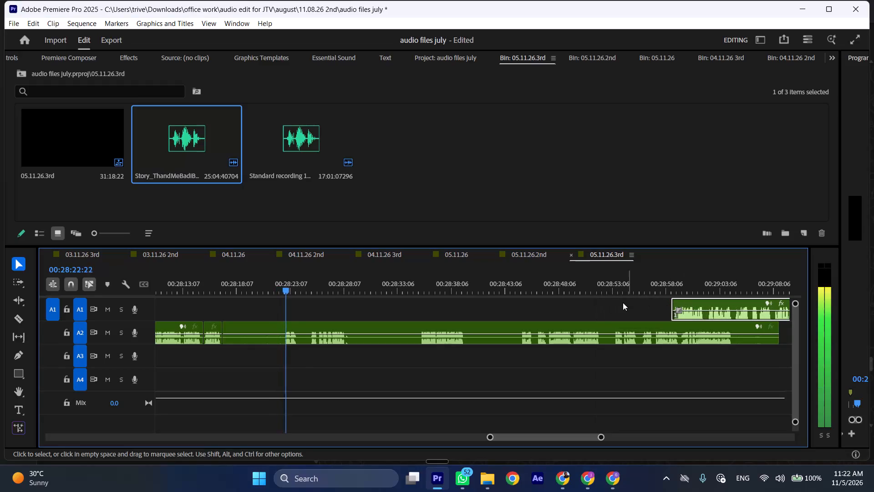
Isolate the spoken phrase in the long gapped A2 clip by cutting all tracks at 00:28:35:07 and 00:28:39:15.
{"action": "left_click", "coordinate": [520, 282]}
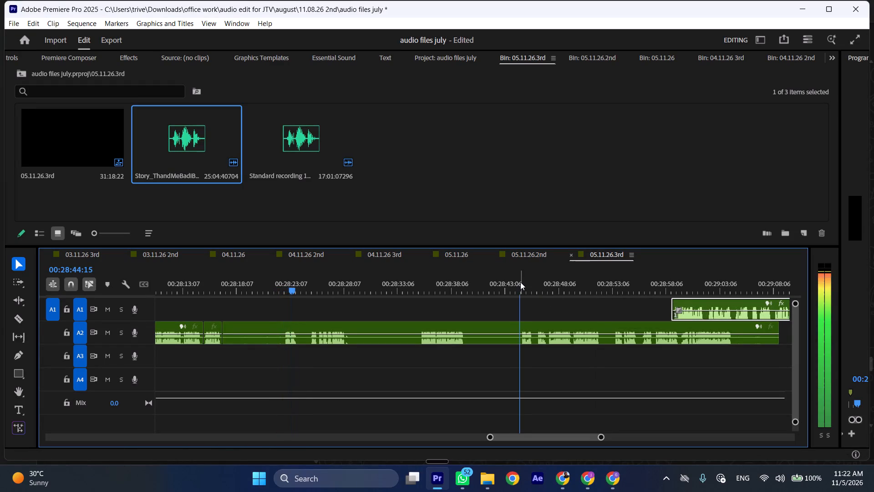
{"action": "key", "text": "space"}
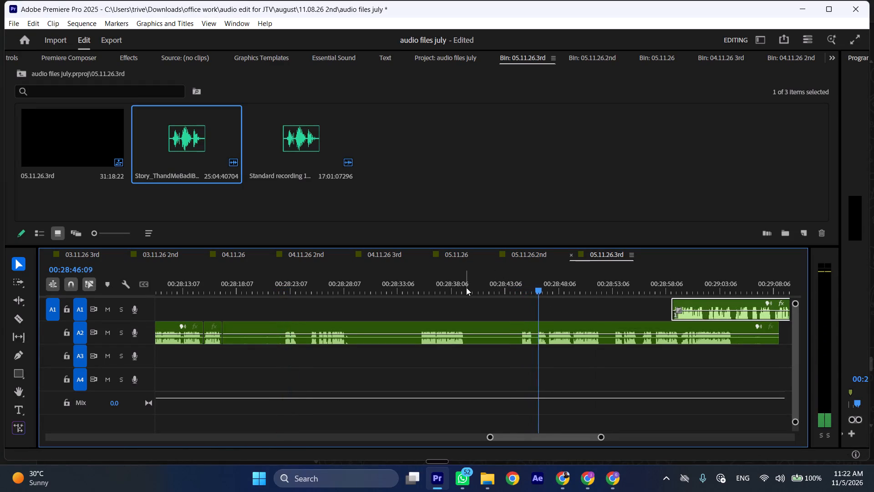
{"action": "left_click", "coordinate": [421, 284]}
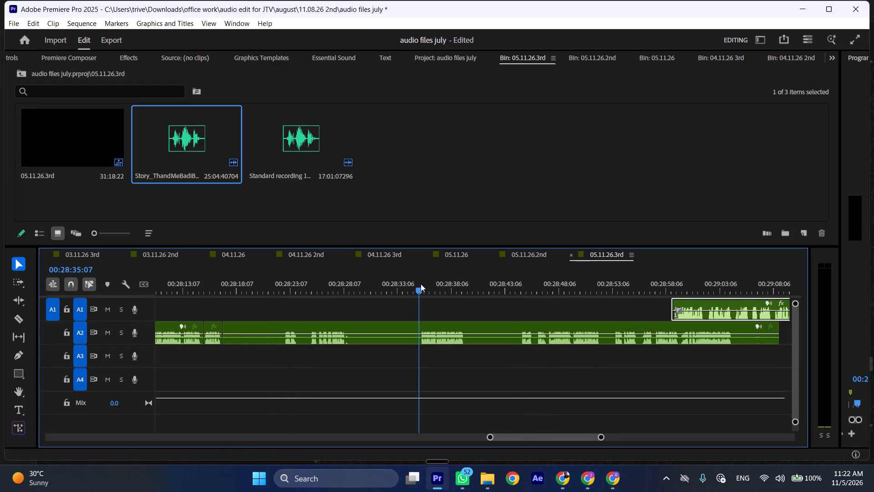
{"action": "key", "text": "shift+c"}
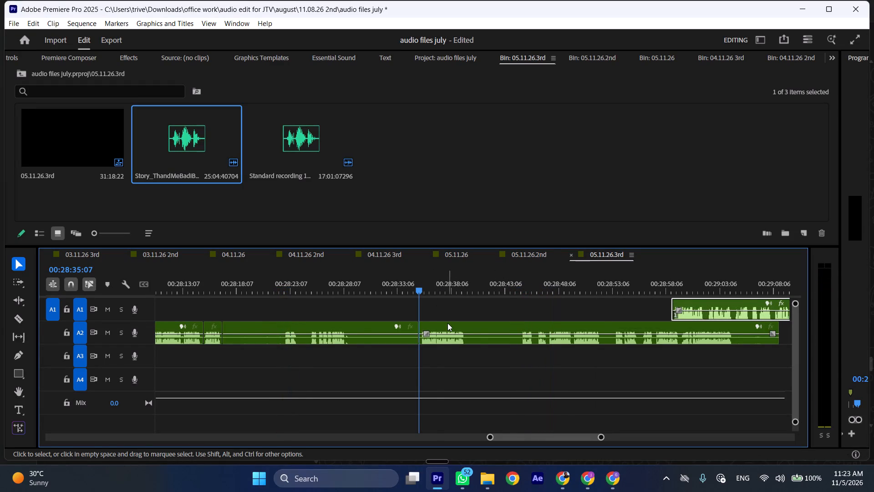
{"action": "scroll", "coordinate": [447, 323], "scroll_direction": "up", "scroll_amount": 3}
{"action": "left_click_drag", "start_coordinate": [492, 277], "coordinate": [518, 281]}
{"action": "key", "text": "shift+c"}
Move the isolated A2 phrase to directly after the short clips at about 00:28:17, overwriting the silence, and play the join from 00:28:16:04.
{"action": "left_click_drag", "start_coordinate": [496, 339], "coordinate": [387, 338]}
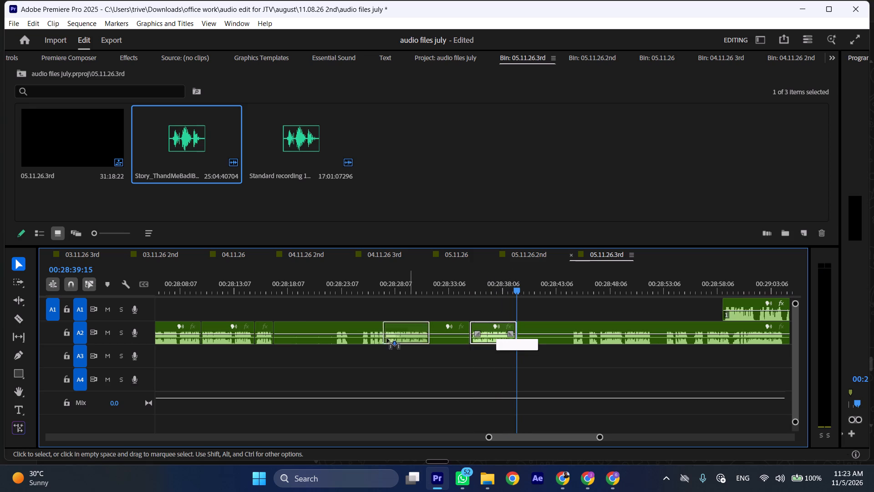
{"action": "left_click_drag", "start_coordinate": [387, 338], "coordinate": [300, 337]}
{"action": "left_click", "coordinate": [266, 284]}
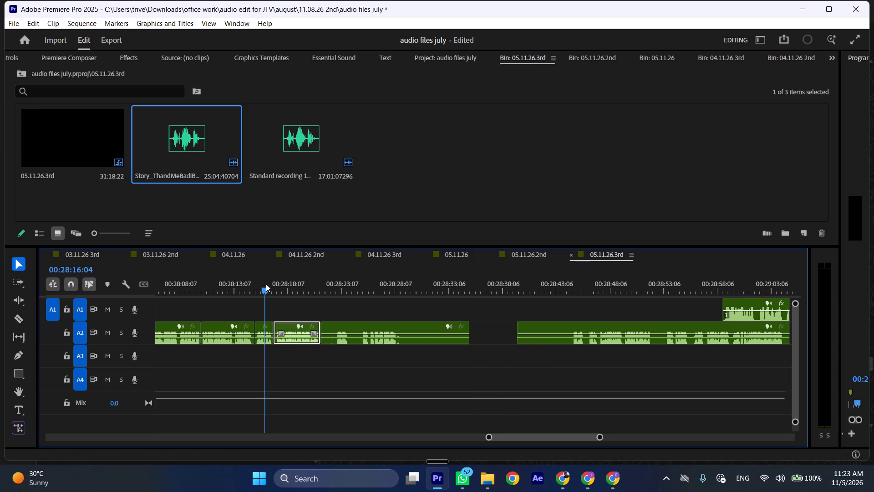
{"action": "key", "text": "space"}
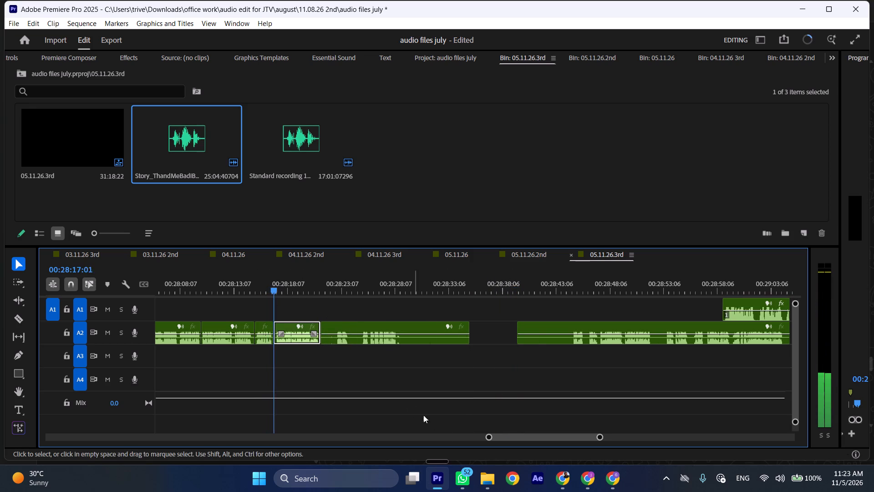
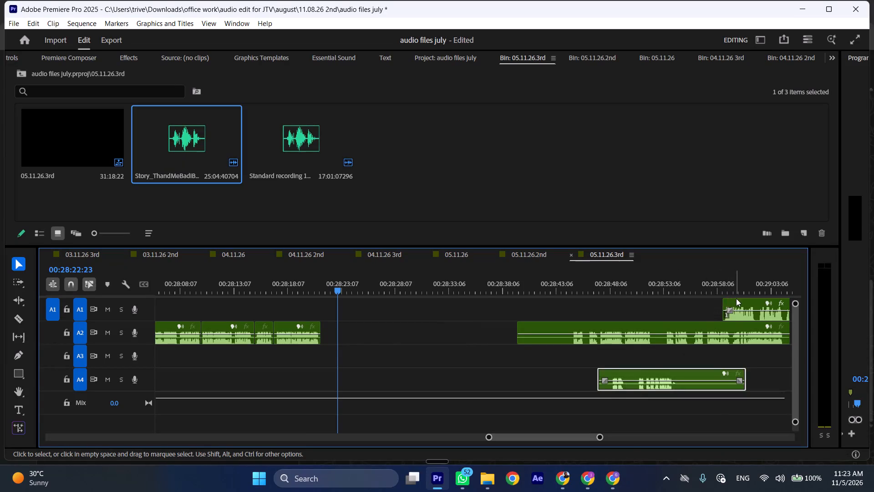
Move the long A1 narration clip earlier to directly after the A2 clips at about 00:28:21 and play it from 00:28:21:05 at increased speed.
{"action": "left_click_drag", "start_coordinate": [737, 300], "coordinate": [339, 319]}
{"action": "left_click", "coordinate": [320, 282]}
{"action": "key", "text": "space"}
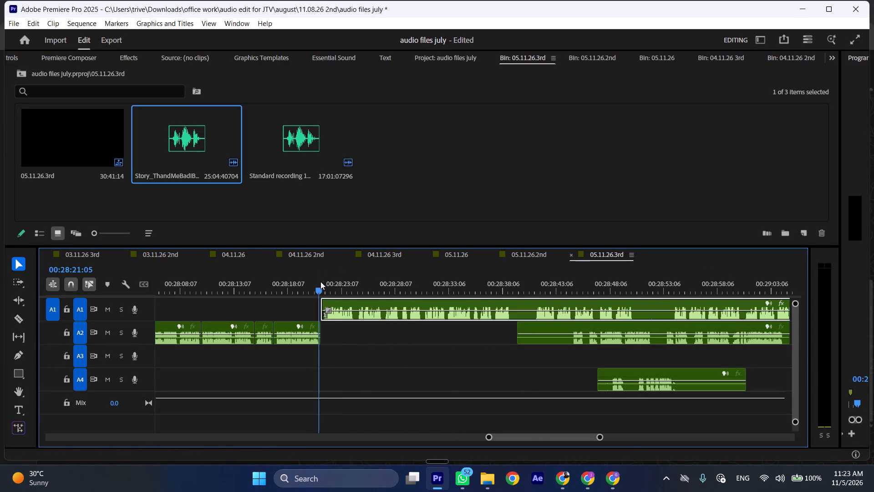
{"action": "type", "text": "l"}
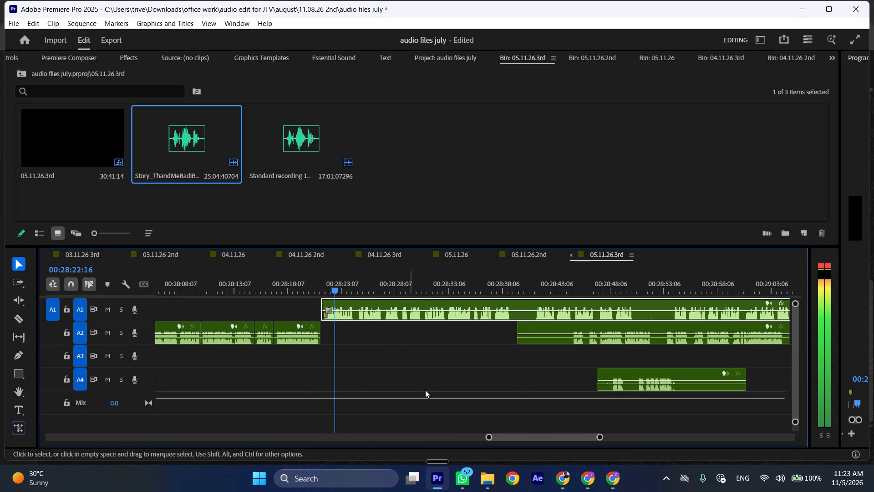
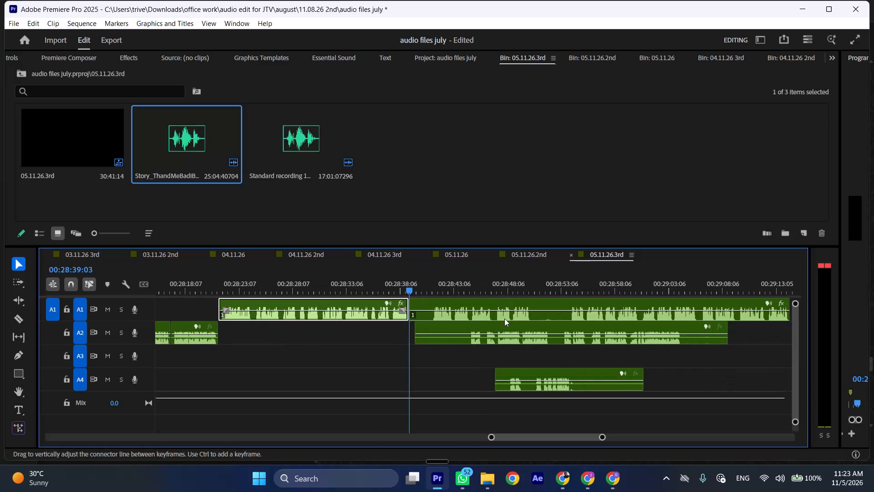
Shift the A2 clip later to about 00:28:54, trim the A4 clip's leading silence, and move it onto A2 at 00:28:39:03.
{"action": "left_click_drag", "start_coordinate": [441, 327], "coordinate": [601, 327]}
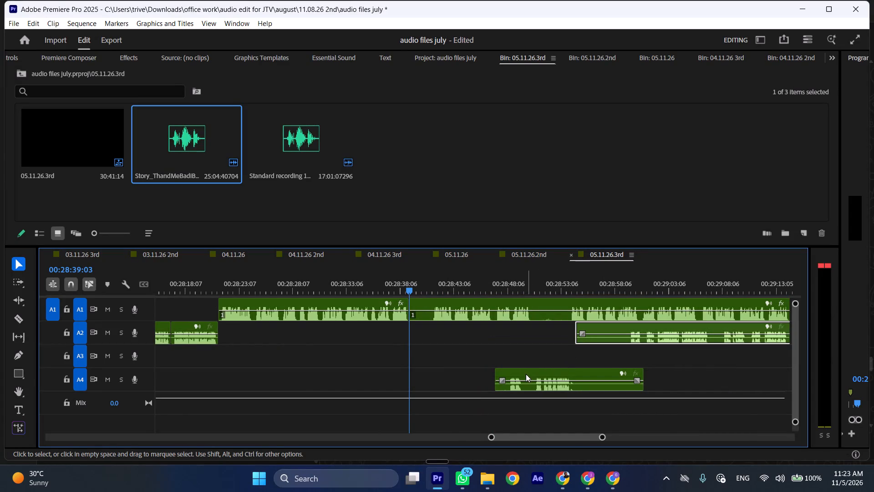
{"action": "left_click_drag", "start_coordinate": [492, 374], "coordinate": [505, 374]}
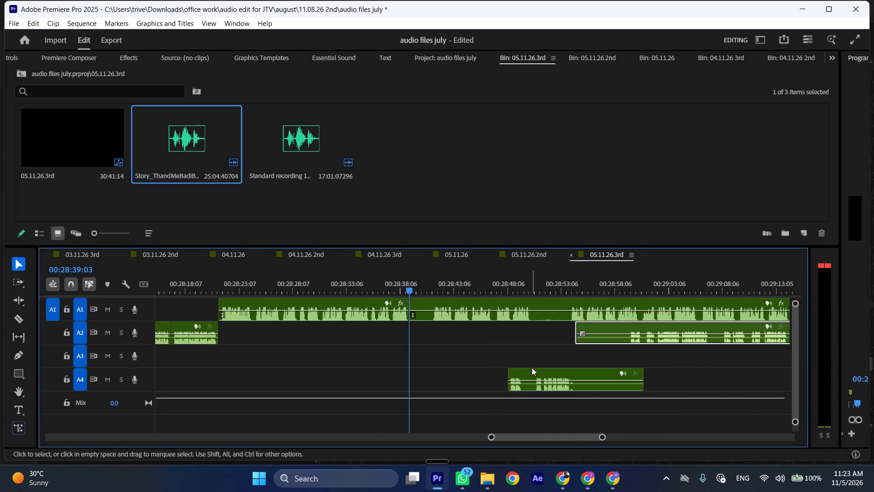
{"action": "left_click_drag", "start_coordinate": [529, 371], "coordinate": [431, 337]}
Play from 00:28:39:03, move the following A1 narration clip later to about 00:28:51, and split the A2 clip at 00:28:40:10.
{"action": "key", "text": "space"}
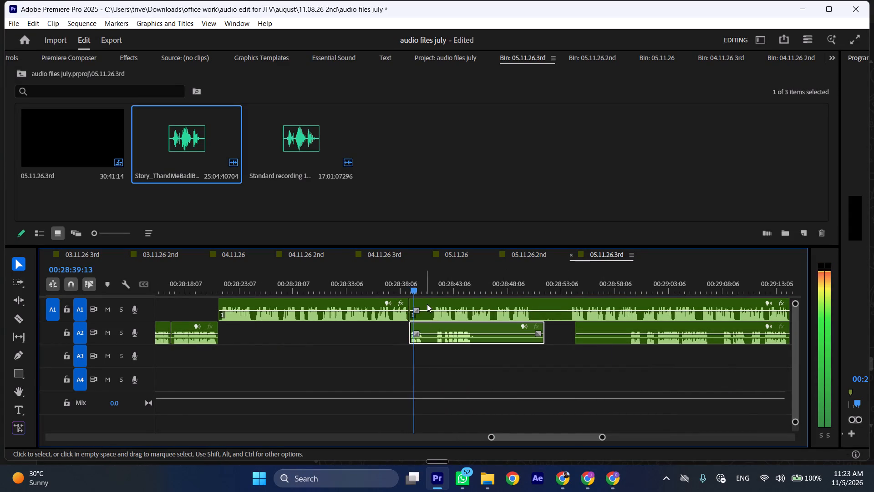
{"action": "left_click_drag", "start_coordinate": [438, 302], "coordinate": [563, 300]}
{"action": "key", "text": "space"}
{"action": "key", "text": "shift+c"}
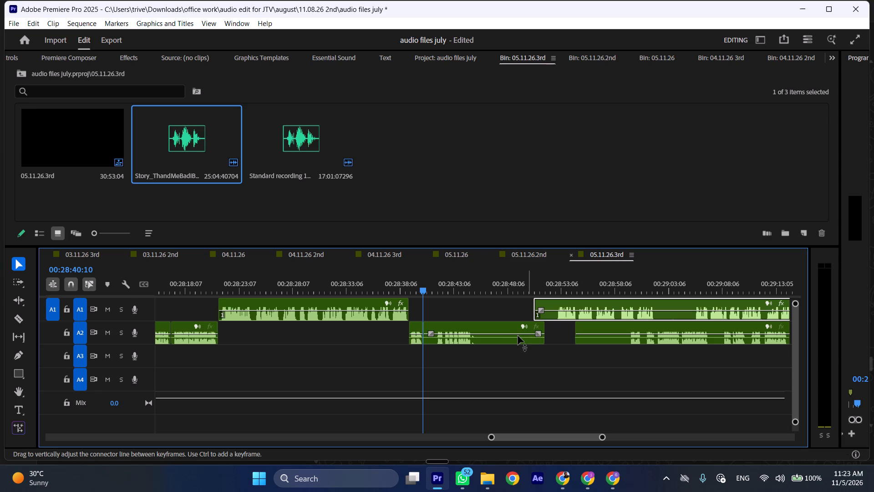
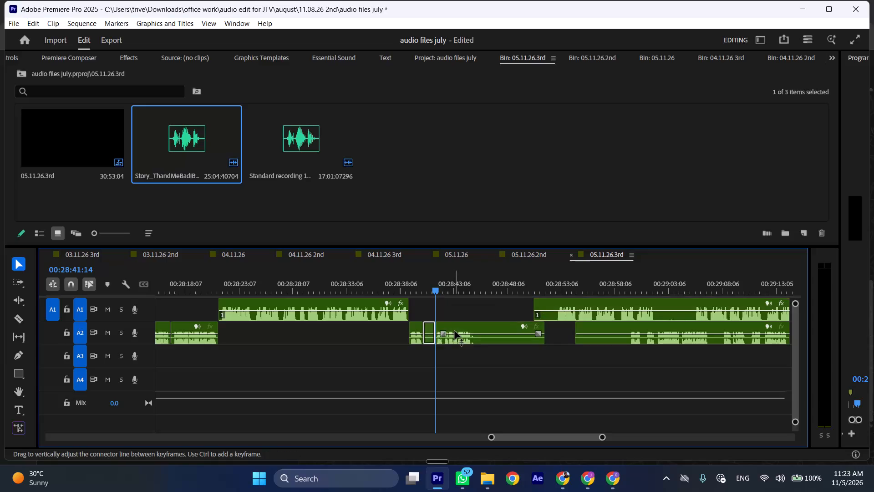
Ripple-delete the short A2 segment between 00:28:40:10 and 00:28:41:14, closing the gap across the tracks.
{"action": "key", "text": "ctrl+shift+d"}
Play through the A2 speech, split the clip at 00:28:44:03, and delete its silent remainder without closing the gap.
{"action": "key", "text": "space"}
{"action": "type", "text": "l"}
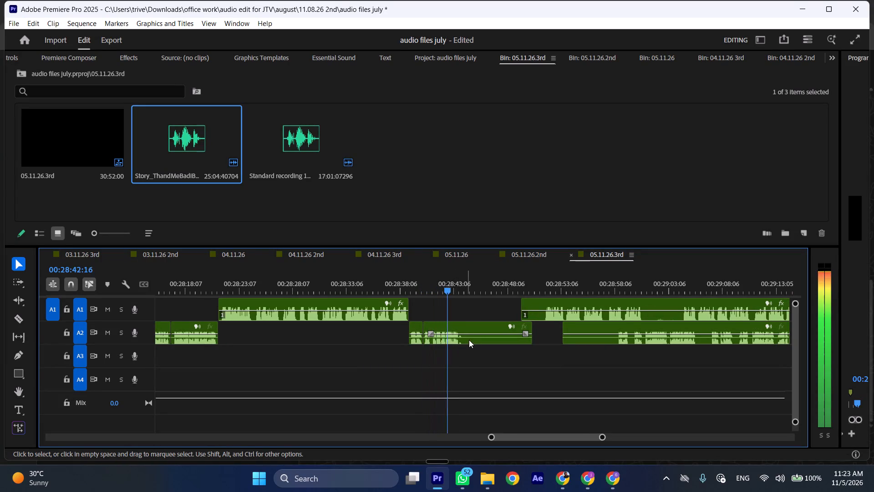
{"action": "key", "text": "space"}
{"action": "type", "text": "C"}
{"action": "left_click", "coordinate": [479, 335]}
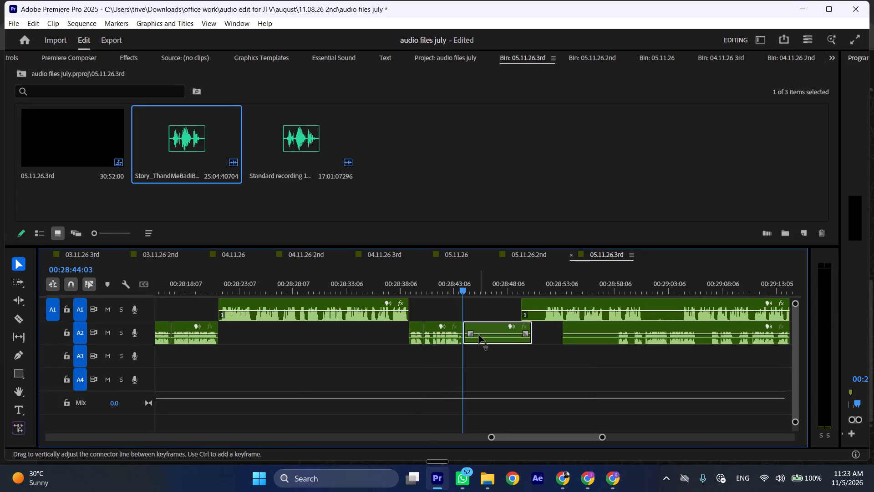
{"action": "key", "text": "BackSpace"}
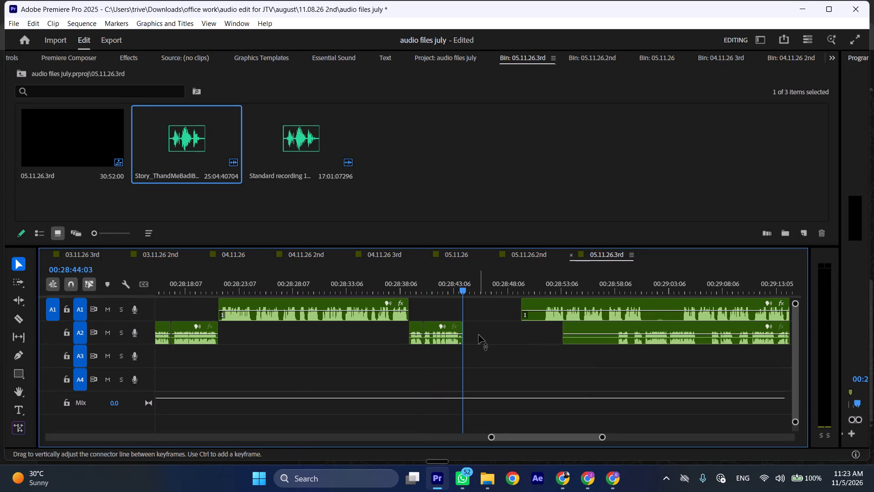
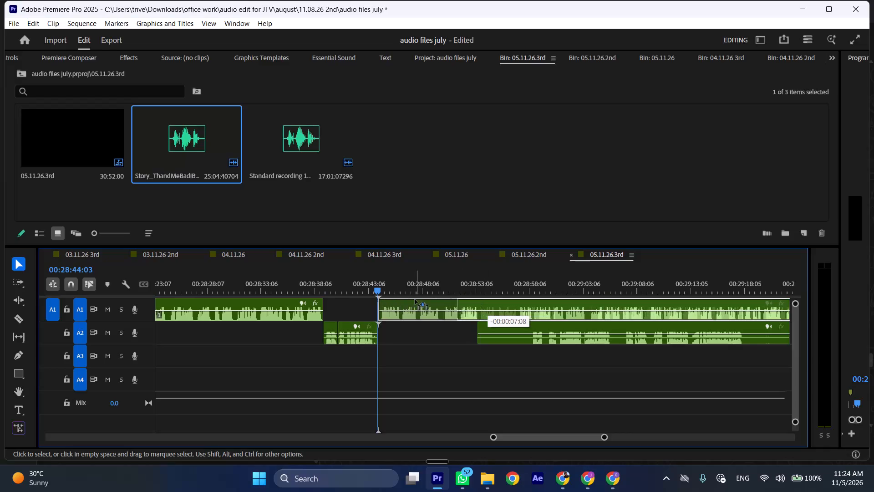
Trim about 5 seconds of silence off the start of the next A2 clip and move the clip to start at about 00:29:25.
{"action": "key", "text": "space"}
{"action": "key", "text": "l"}
{"action": "scroll", "coordinate": [459, 343], "scroll_direction": "down", "scroll_amount": 9}
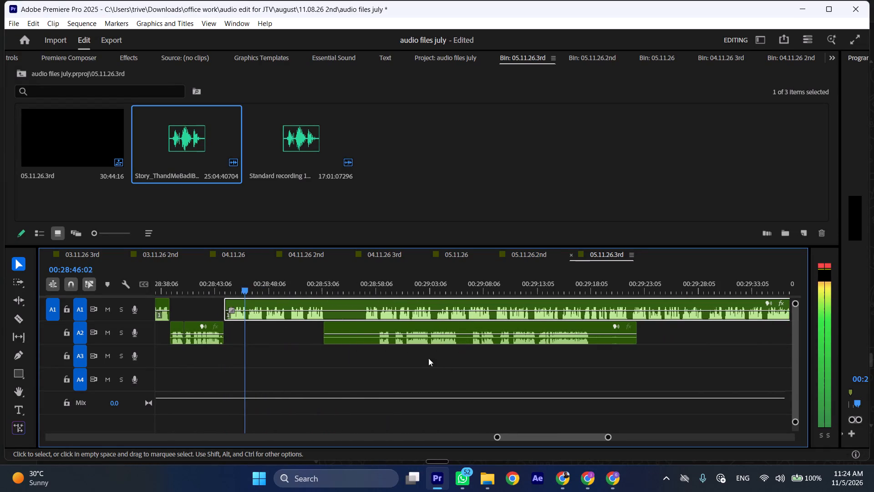
{"action": "left_click_drag", "start_coordinate": [330, 325], "coordinate": [381, 323]}
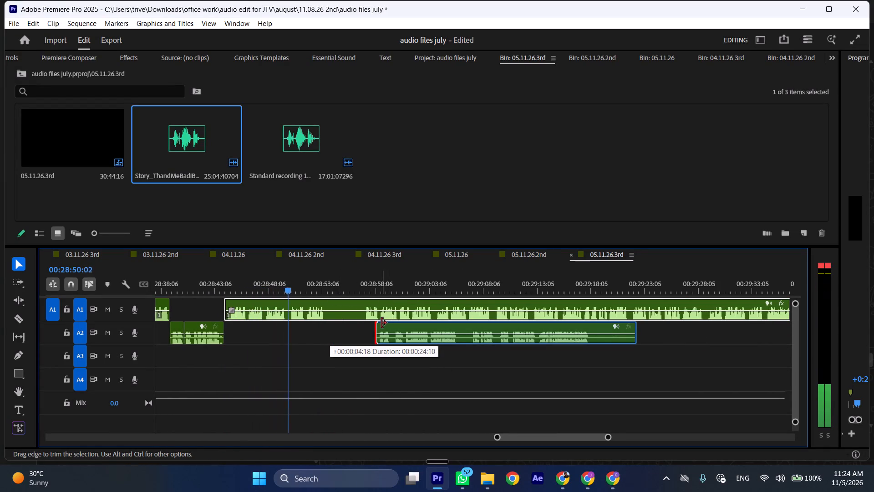
{"action": "left_click_drag", "start_coordinate": [381, 323], "coordinate": [383, 323]}
{"action": "left_click_drag", "start_coordinate": [402, 325], "coordinate": [697, 326]}
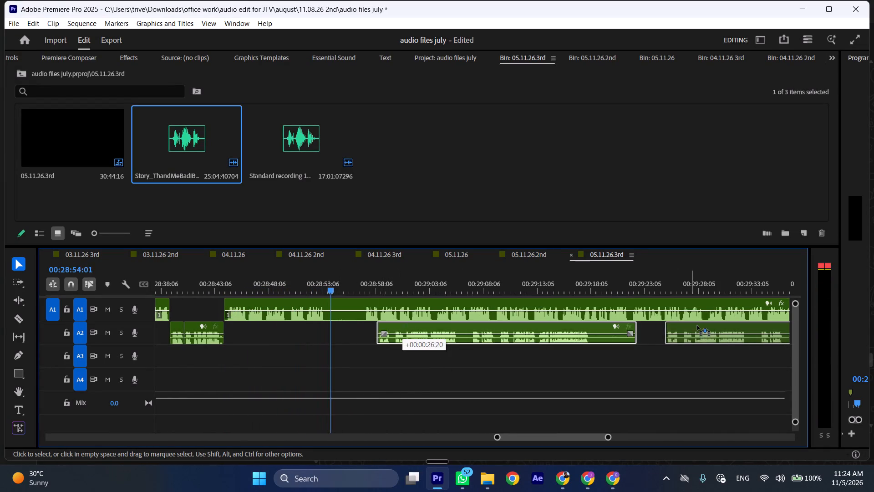
{"action": "left_click_drag", "start_coordinate": [697, 326], "coordinate": [699, 326]}
Play back the A1 narration around 00:28:46 to find the end of the wanted phrase and split the clip at 00:28:47:22.
{"action": "left_click", "coordinate": [270, 282]}
{"action": "key", "text": "space"}
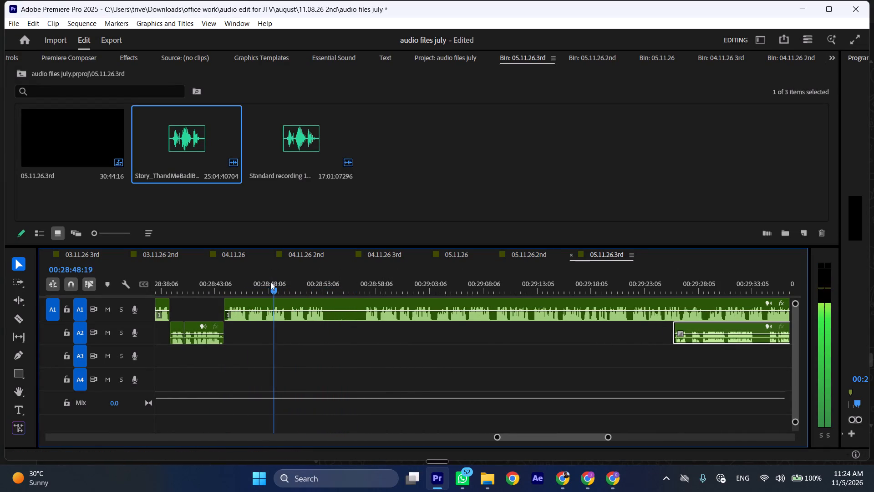
{"action": "left_click", "coordinate": [365, 278]}
{"action": "key", "text": "space"}
{"action": "left_click_drag", "start_coordinate": [365, 278], "coordinate": [264, 281]}
{"action": "key", "text": "space"}
{"action": "left_click_drag", "start_coordinate": [263, 281], "coordinate": [246, 282]}
{"action": "key", "text": "space"}
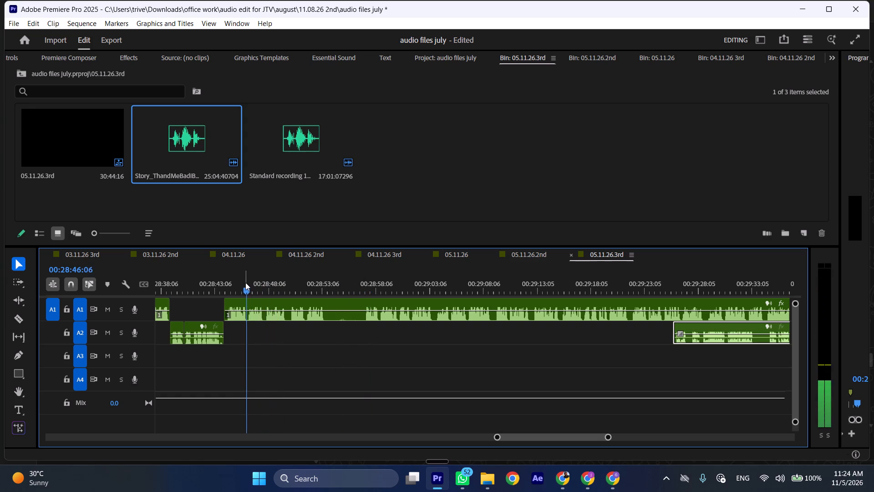
{"action": "key", "text": "space"}
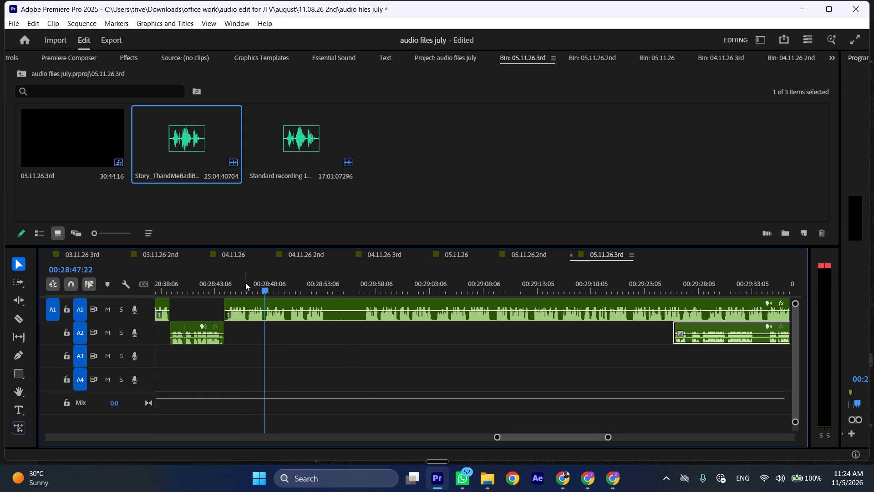
{"action": "type", "text": "C"}
Ripple-delete the A1 segment from 00:28:47:22 to the end of the following pause at about 00:28:57, closing the gap across the tracks.
{"action": "key", "text": "space"}
{"action": "key", "text": "l"}
{"action": "left_click_drag", "start_coordinate": [356, 280], "coordinate": [361, 280]}
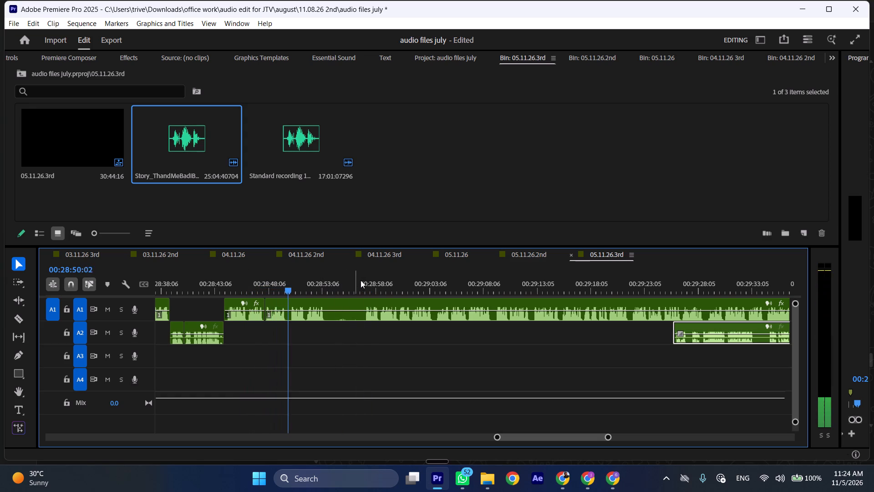
{"action": "left_click_drag", "start_coordinate": [361, 280], "coordinate": [366, 282]}
{"action": "left_click", "coordinate": [374, 302]}
{"action": "key", "text": "shift+c"}
{"action": "key", "text": "ctrl+shift+d"}
Play on through the A1 narration and shift the A2 clip about 20 seconds forward in time, to start at about 00:29:36.
{"action": "key", "text": "space"}
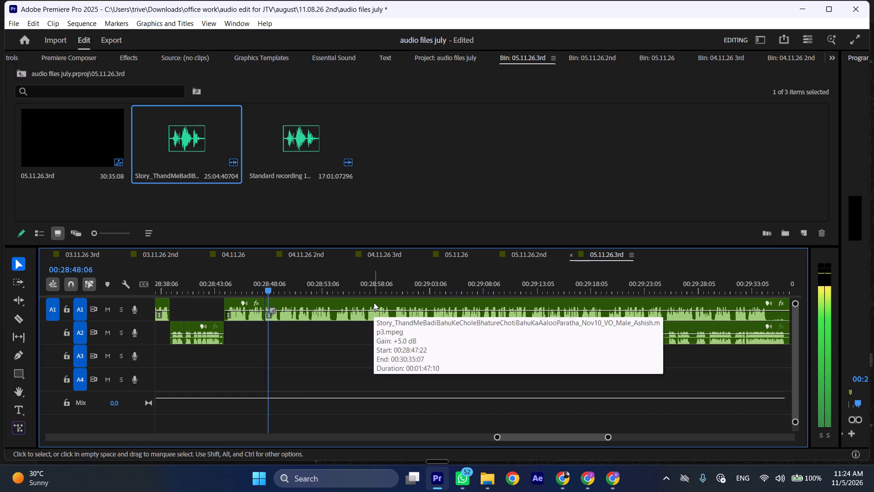
{"action": "type", "text": "l"}
{"action": "scroll", "coordinate": [408, 333], "scroll_direction": "down", "scroll_amount": 5}
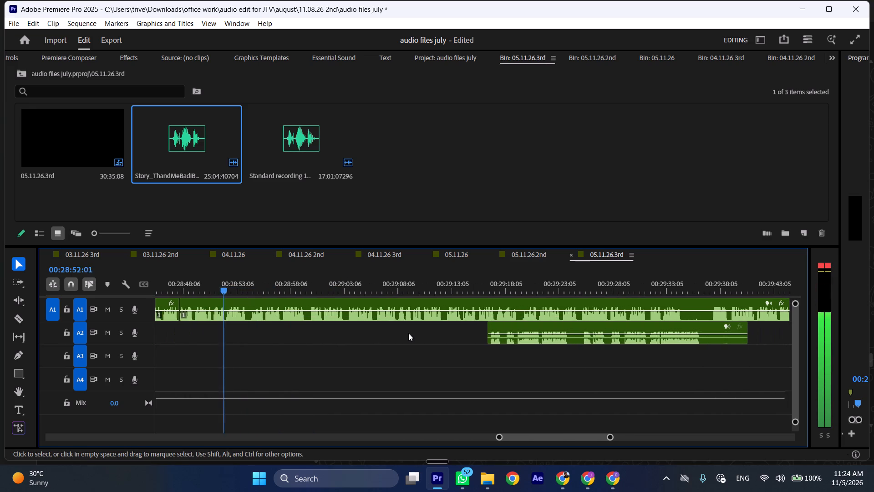
{"action": "left_click_drag", "start_coordinate": [499, 326], "coordinate": [716, 325]}
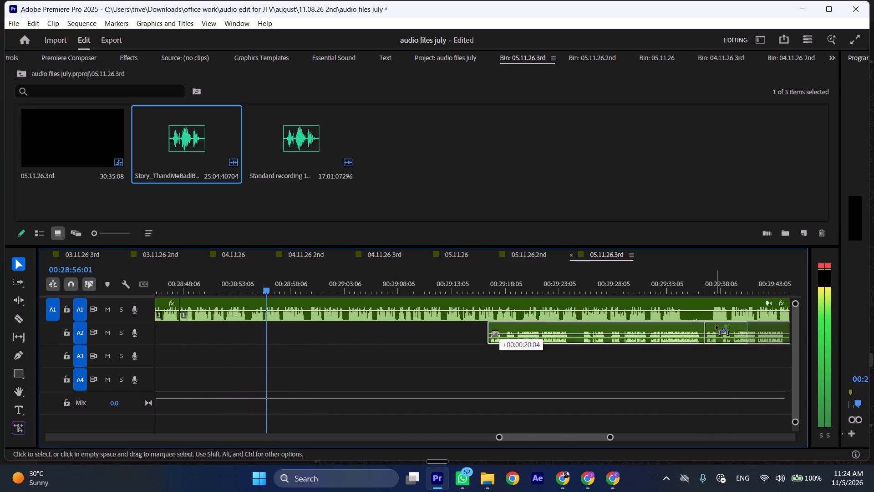
{"action": "left_click_drag", "start_coordinate": [716, 325], "coordinate": [716, 325]}
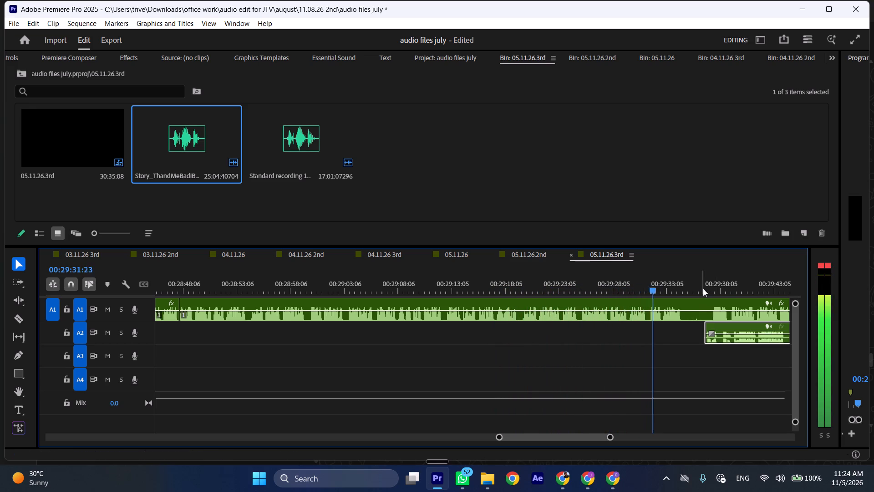
Play the A1 narration to the start of its pause and split the clip at 00:29:34:18.
{"action": "scroll", "coordinate": [567, 389], "scroll_direction": "down", "scroll_amount": 6}
{"action": "key", "text": "space"}
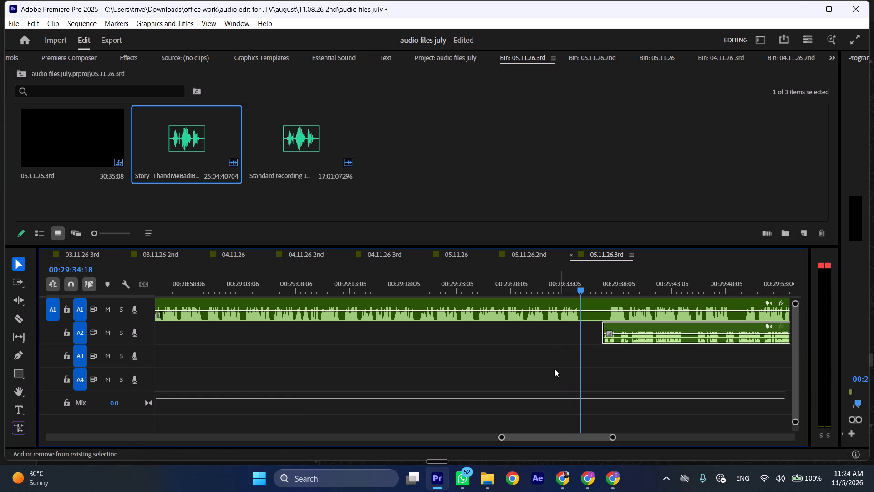
{"action": "key", "text": "shift+c"}
Move the A2 clip to start at about 00:29:59, lined up with the narration after the A1 pause.
{"action": "scroll", "coordinate": [544, 364], "scroll_direction": "down", "scroll_amount": 11}
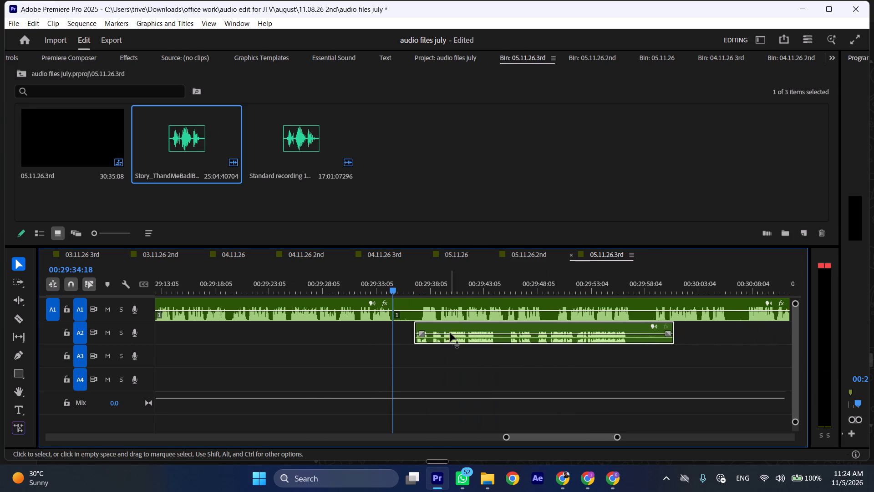
{"action": "left_click_drag", "start_coordinate": [438, 323], "coordinate": [660, 323]}
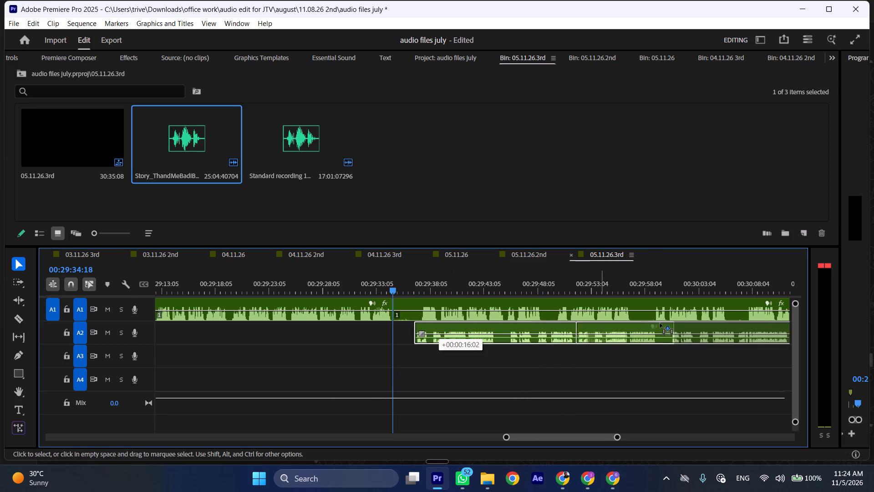
{"action": "left_click_drag", "start_coordinate": [660, 323], "coordinate": [679, 323]}
Ripple-delete the A1 pause between 00:29:34:18 and 00:29:37:04, closing the gap across the tracks.
{"action": "key", "text": "space"}
{"action": "type", "text": "l"}
{"action": "key", "text": "space"}
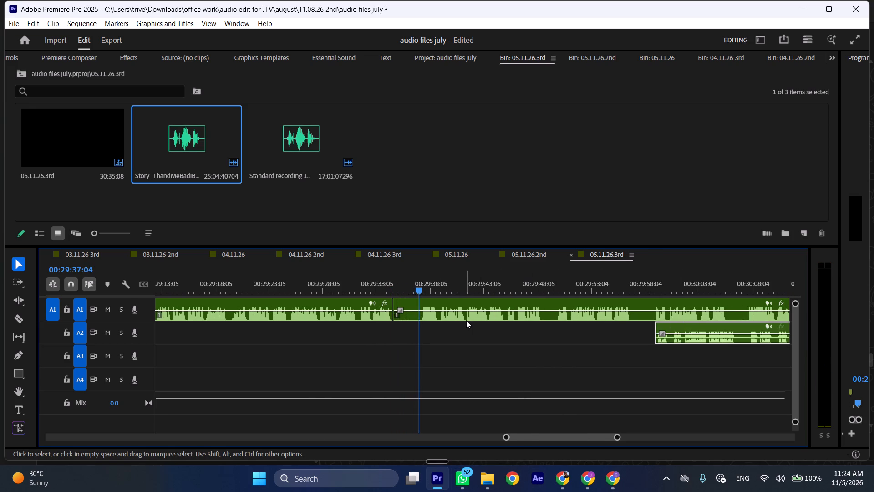
{"action": "left_click", "coordinate": [466, 320]}
{"action": "key", "text": "shift+c"}
{"action": "key", "text": "ctrl+shift+d"}
Play through the following A1 narration to its next pause and split the clip at 00:29:46:07.
{"action": "key", "text": "space"}
{"action": "key", "text": "l"}
{"action": "scroll", "coordinate": [484, 335], "scroll_direction": "down", "scroll_amount": 3}
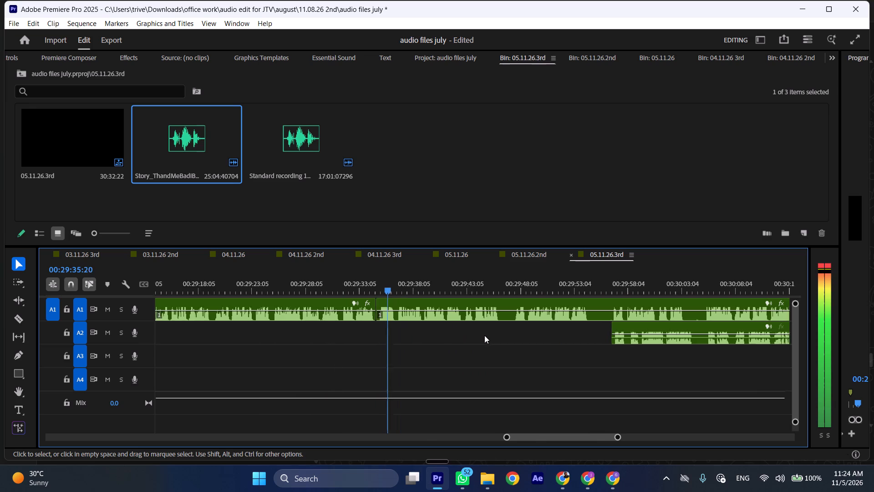
{"action": "scroll", "coordinate": [484, 335], "scroll_direction": "down", "scroll_amount": 2}
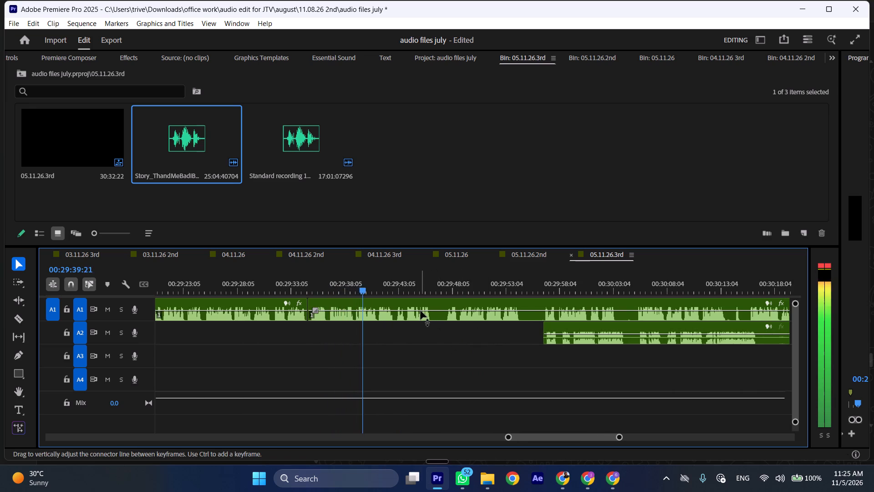
{"action": "scroll", "coordinate": [416, 353], "scroll_direction": "down", "scroll_amount": 4}
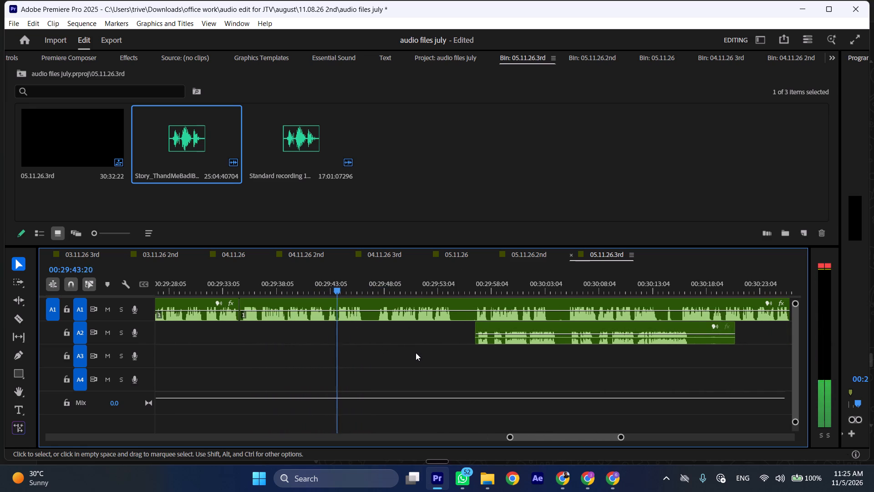
{"action": "key", "text": "space"}
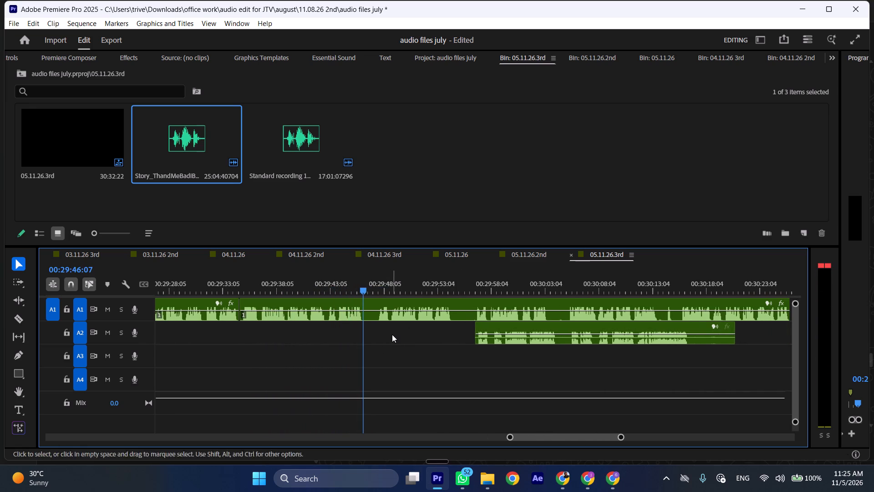
{"action": "key", "text": "shift+c"}
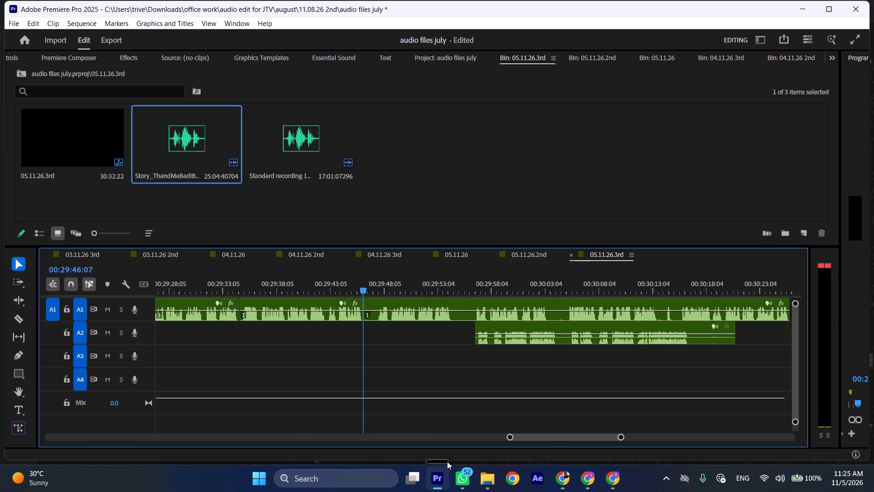
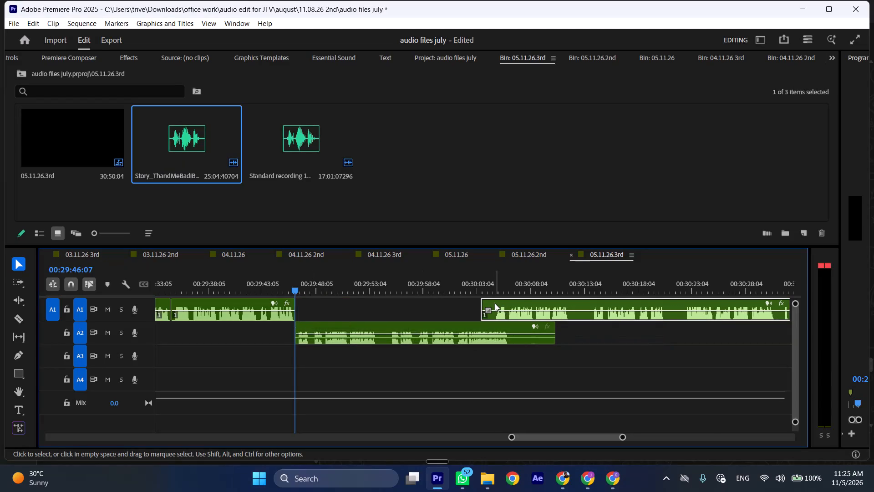
Split the A2 clip at 00:29:48:00 and ripple-delete its opening take from 00:29:46:07, closing the gap across the tracks.
{"action": "key", "text": "space"}
{"action": "type", "text": "l"}
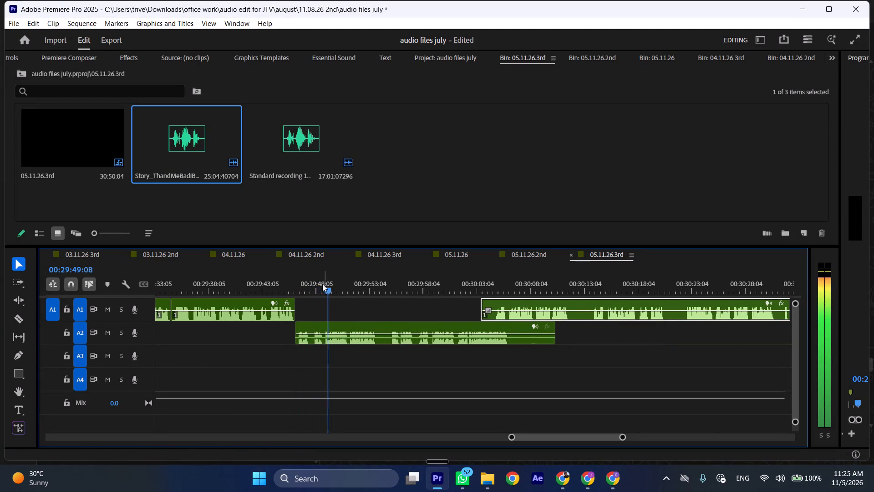
{"action": "left_click", "coordinate": [311, 282]}
{"action": "left_click", "coordinate": [348, 332]}
{"action": "key", "text": "shift+c"}
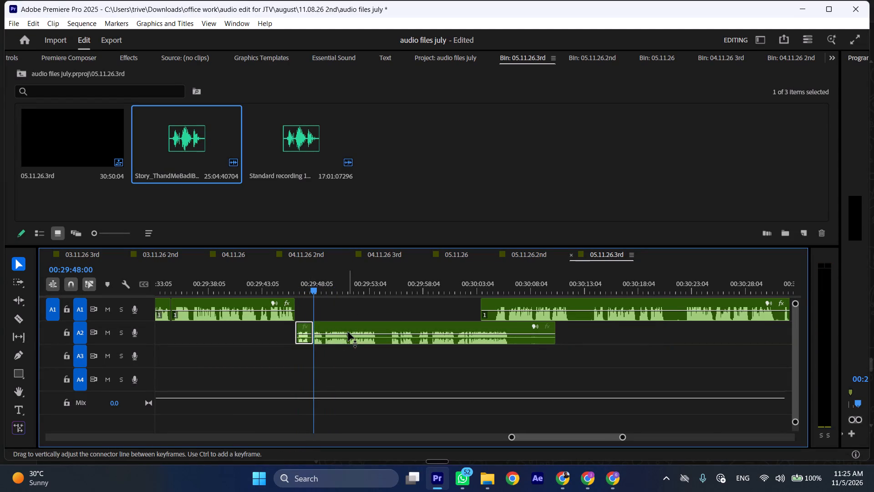
{"action": "key", "text": "ctrl+shift+d"}
Play through the trimmed A2 clip to its first pause and split it at 00:29:52:09.
{"action": "key", "text": "space"}
{"action": "type", "text": "kll"}
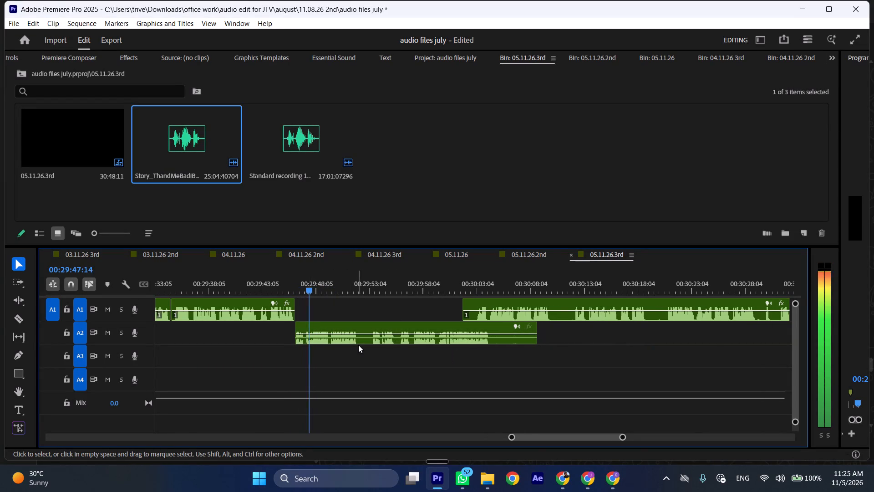
{"action": "scroll", "coordinate": [359, 346], "scroll_direction": "down", "scroll_amount": 3}
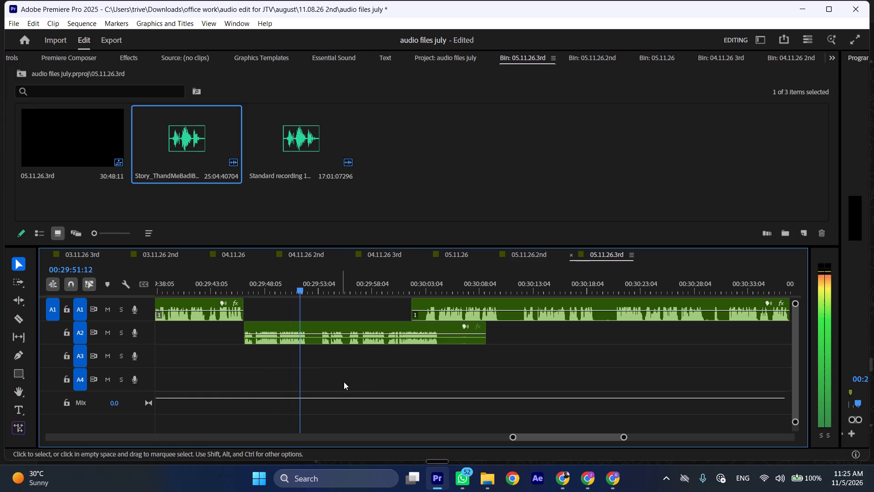
{"action": "key", "text": "space"}
{"action": "key", "text": "shift+c"}
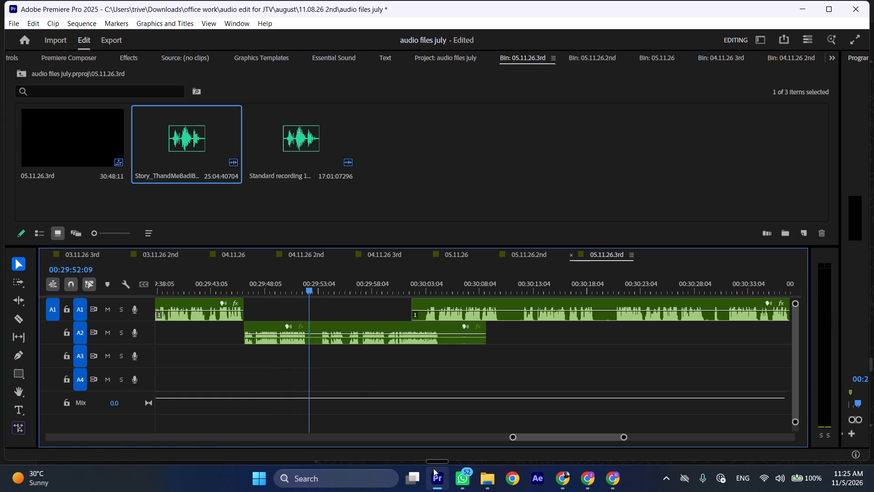
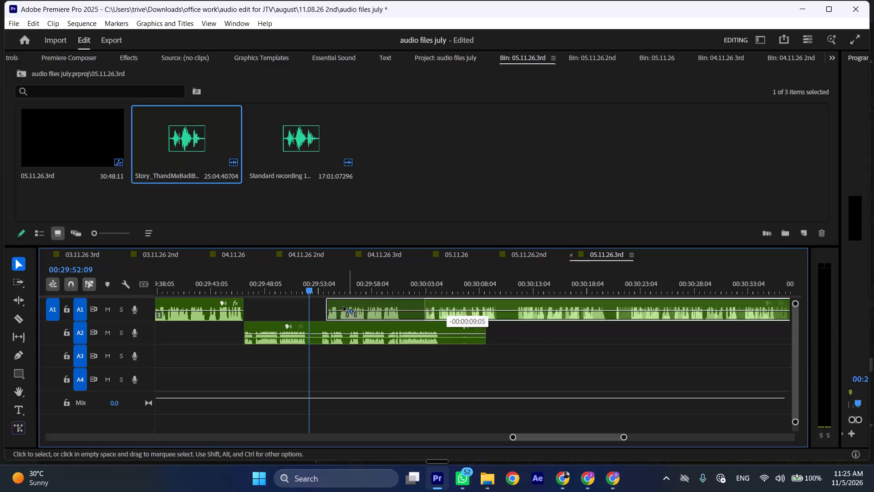
Move the A2 remainder later on its track and trim its silent opening so it starts at about 00:30:03.
{"action": "left_click_drag", "start_coordinate": [324, 328], "coordinate": [430, 328]}
{"action": "key", "text": "space"}
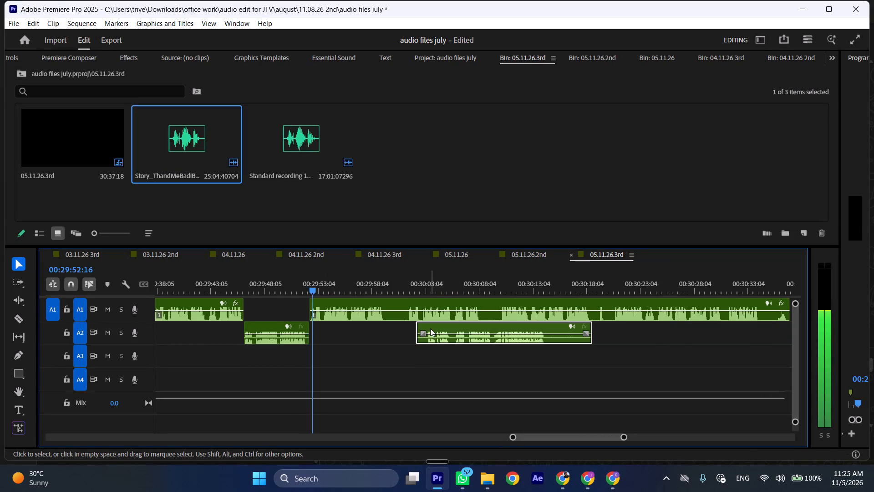
{"action": "type", "text": "l"}
{"action": "left_click_drag", "start_coordinate": [422, 327], "coordinate": [428, 327]}
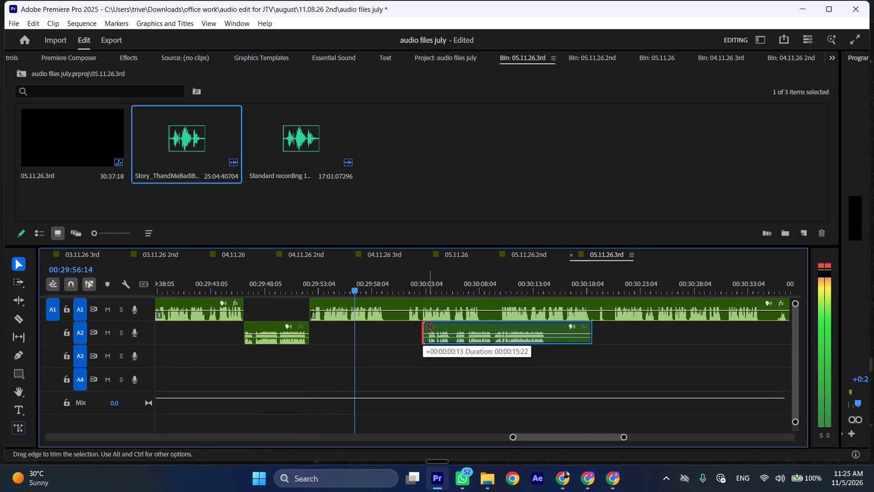
{"action": "left_click_drag", "start_coordinate": [428, 327], "coordinate": [433, 327]}
Stop playback at the pause after the A1 clip's opening phrase and split that clip at 00:29:59:08.
{"action": "key", "text": "space"}
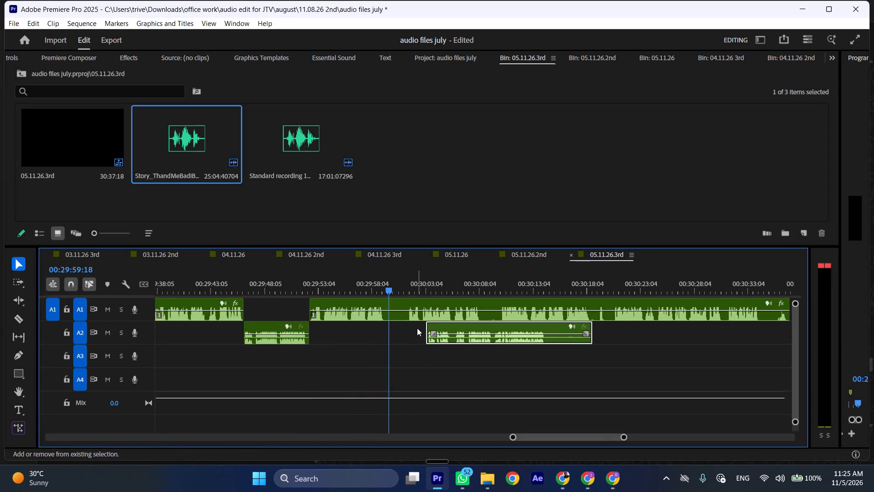
{"action": "left_click_drag", "start_coordinate": [391, 291], "coordinate": [386, 291]}
{"action": "key", "text": "shift+c"}
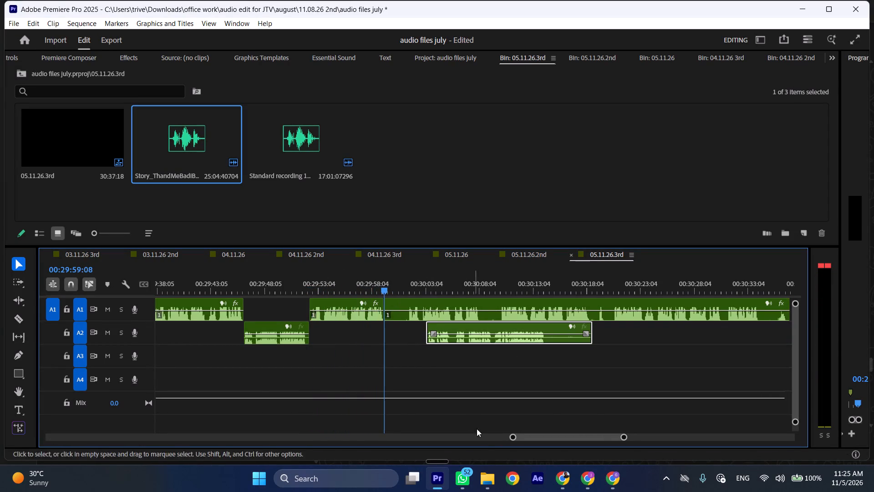
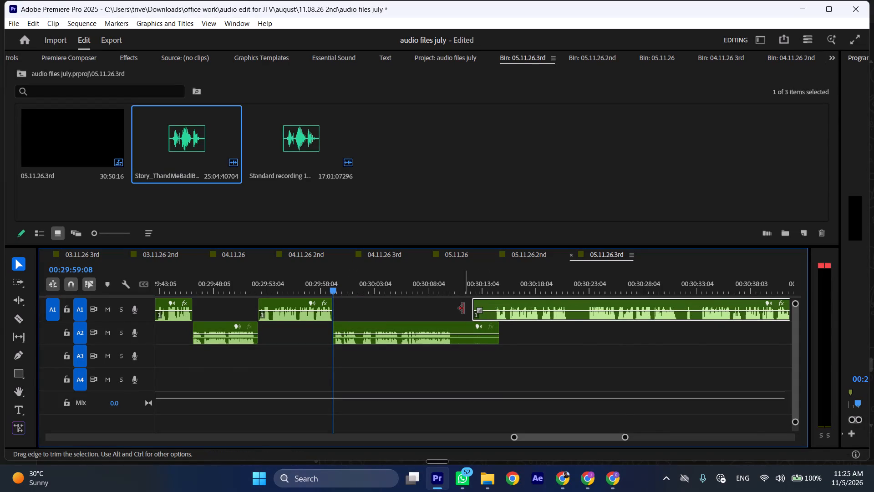
Trim the A1 remainder's silent opening, shift the A2 clip to about 00:30:12, and move the A1 remainder back to start at 00:29:59:08.
{"action": "left_click_drag", "start_coordinate": [466, 305], "coordinate": [486, 305]}
{"action": "left_click_drag", "start_coordinate": [412, 329], "coordinate": [551, 329]}
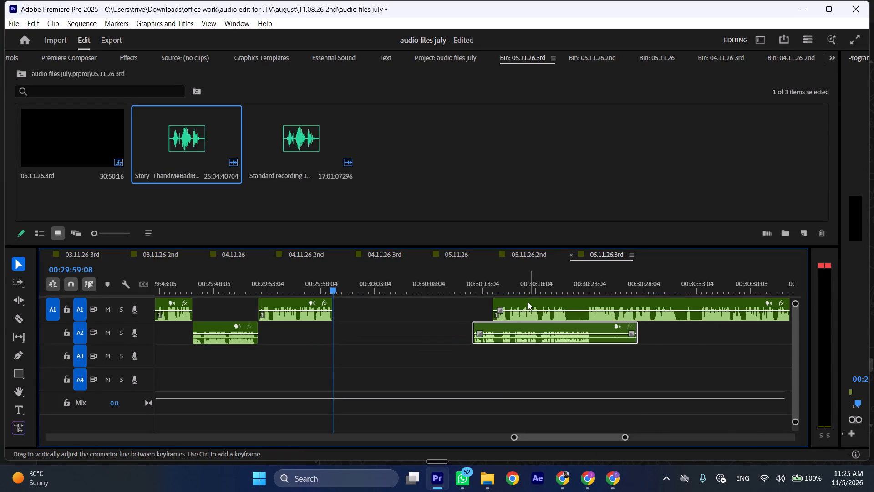
{"action": "left_click_drag", "start_coordinate": [523, 302], "coordinate": [367, 308]}
Play the repositioned A1 clip to the pause after its opening passage and split it at 00:30:06:12.
{"action": "key", "text": "space"}
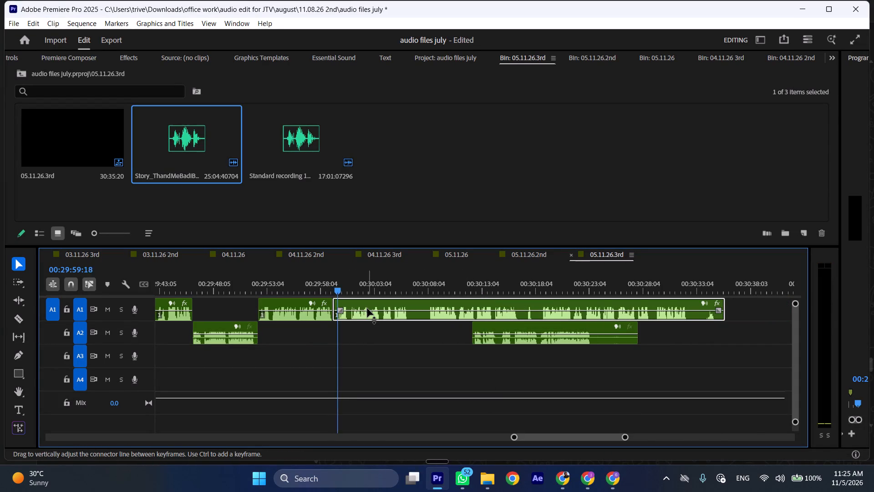
{"action": "type", "text": "l"}
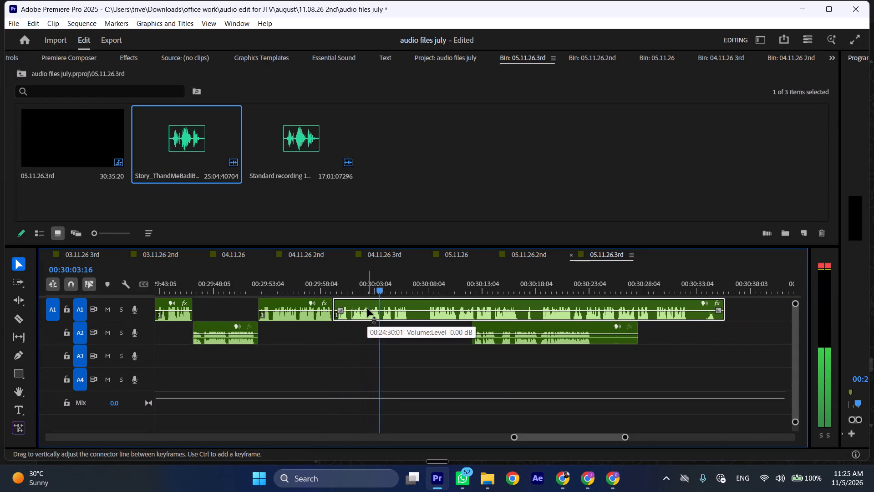
{"action": "key", "text": "space"}
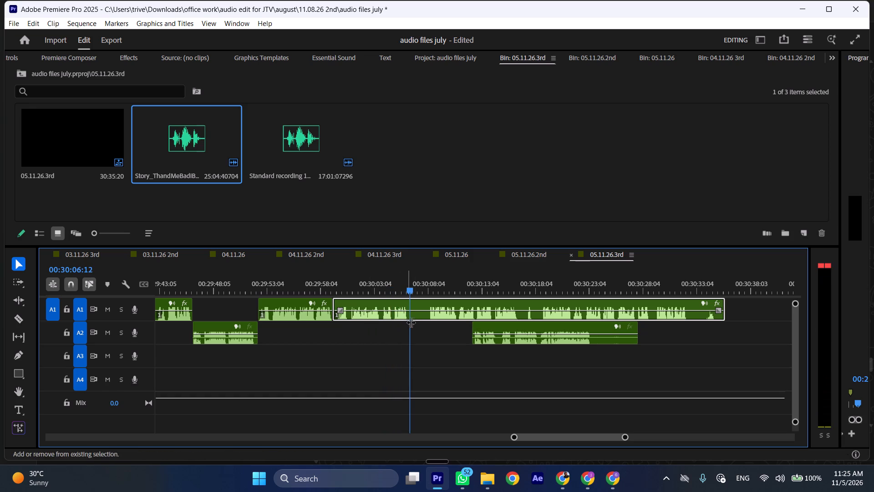
{"action": "key", "text": "shift+c"}
Move the A2 clip to start at 00:30:06:12 and shift the A1 remainder later to about 00:30:19.
{"action": "left_click_drag", "start_coordinate": [497, 329], "coordinate": [434, 329]}
{"action": "left_click_drag", "start_coordinate": [434, 307], "coordinate": [522, 307]}
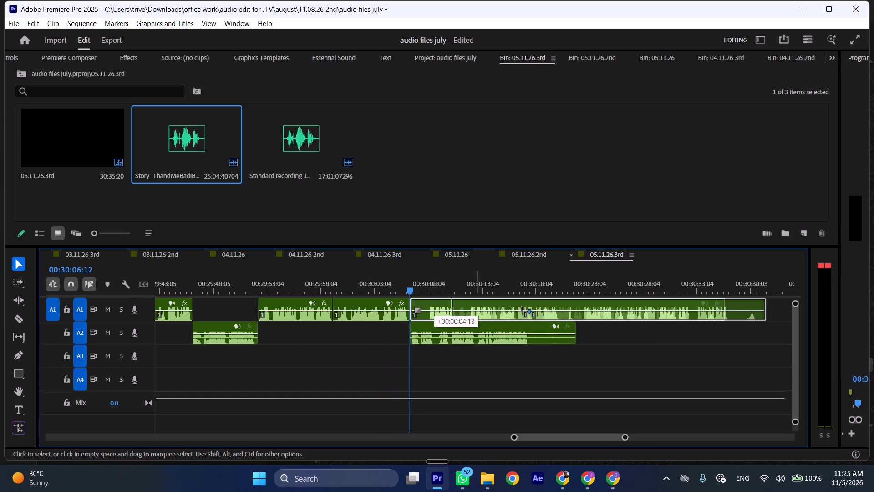
{"action": "left_click_drag", "start_coordinate": [522, 307], "coordinate": [574, 307]}
Listen to the A2 clip, split it at 00:30:09:01 and ripple-delete the unwanted portion before the cut.
{"action": "key", "text": "space"}
{"action": "key", "text": "l"}
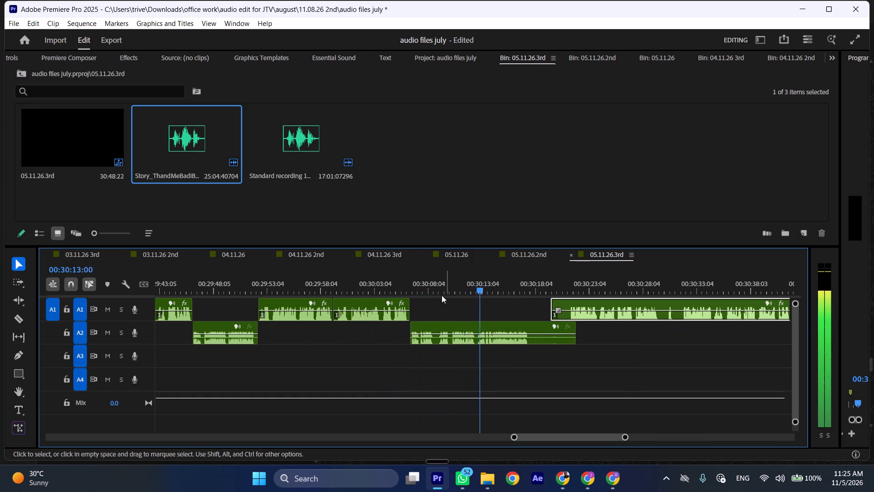
{"action": "left_click", "coordinate": [436, 284]}
{"action": "left_click", "coordinate": [460, 326]}
{"action": "key", "text": "shift+c"}
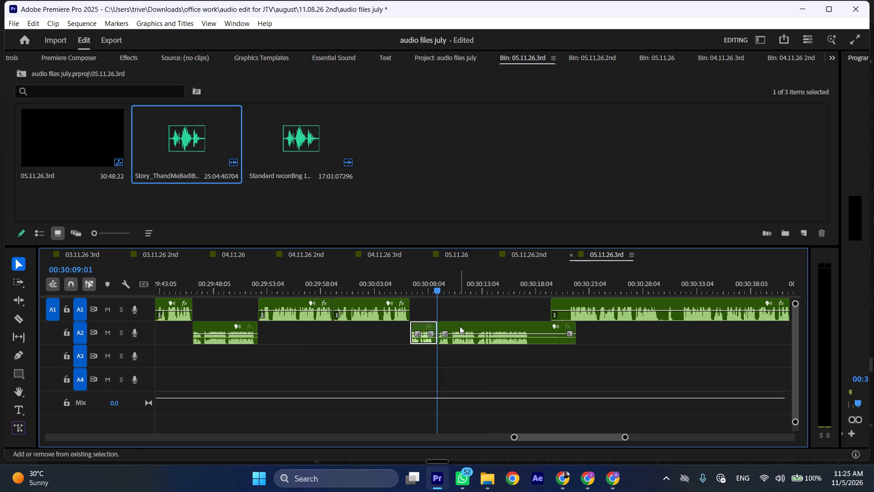
{"action": "key", "text": "ctrl+shift+d"}
Play the shortened A2 clip to review its speech.
{"action": "key", "text": "space"}
{"action": "type", "text": "l"}
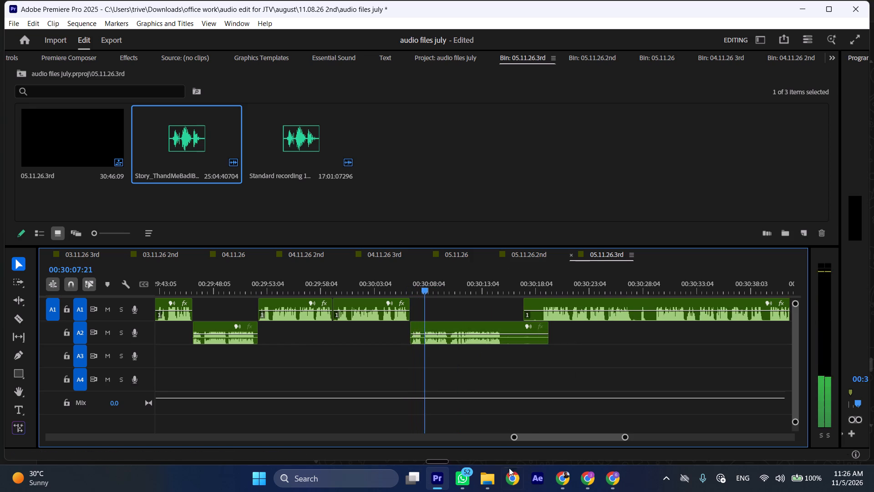
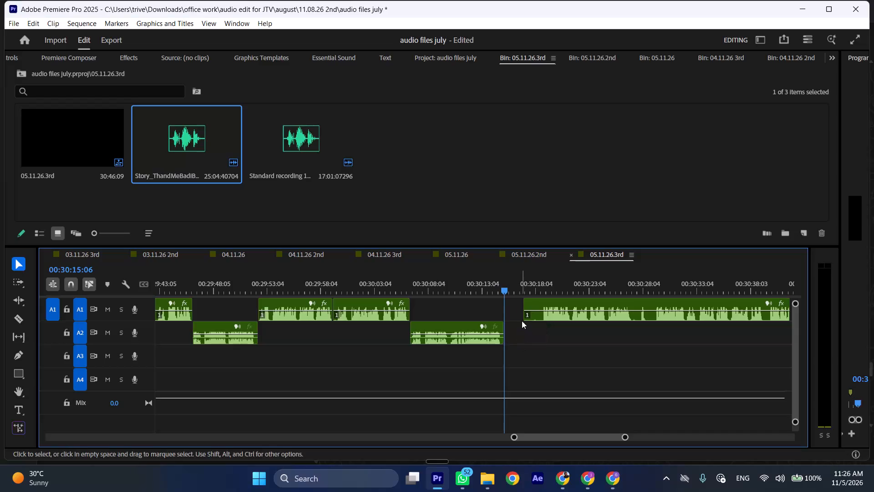
Trim about 2 seconds off the start of the last A1 clip and move it to start at the A2 clip's end, 00:30:15:06.
{"action": "left_click_drag", "start_coordinate": [524, 301], "coordinate": [542, 301]}
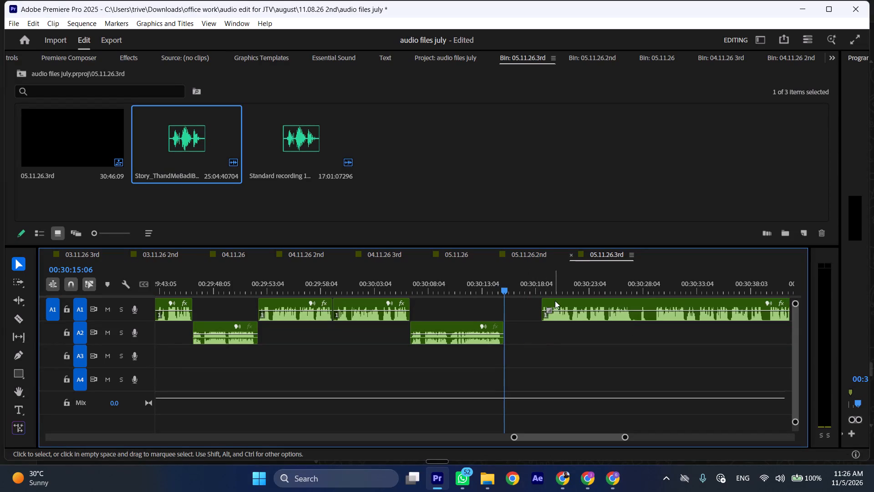
{"action": "left_click_drag", "start_coordinate": [560, 301], "coordinate": [533, 307]}
{"action": "left_click", "coordinate": [533, 307]}
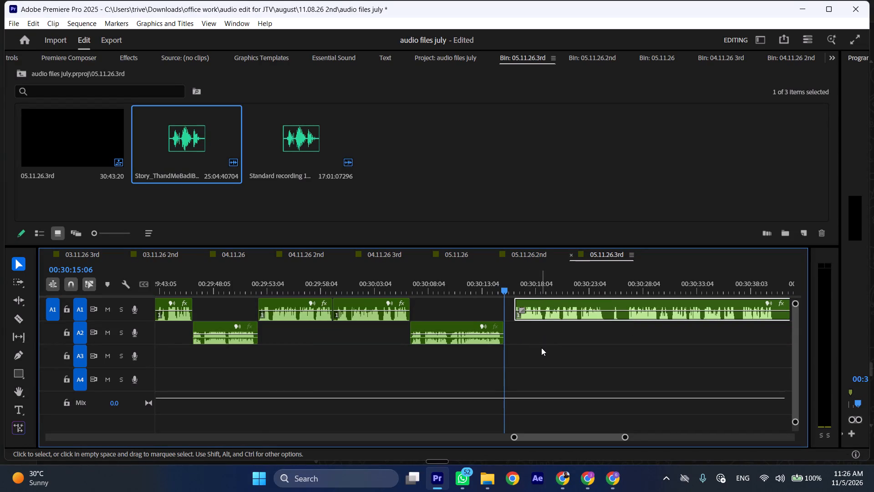
{"action": "left_click", "coordinate": [541, 348]}
{"action": "left_click_drag", "start_coordinate": [545, 302], "coordinate": [539, 302]}
Listen to the moved A1 clip, split it at 00:30:21:07 and about 00:30:25:17, and ripple-delete the section between the cuts.
{"action": "key", "text": "space"}
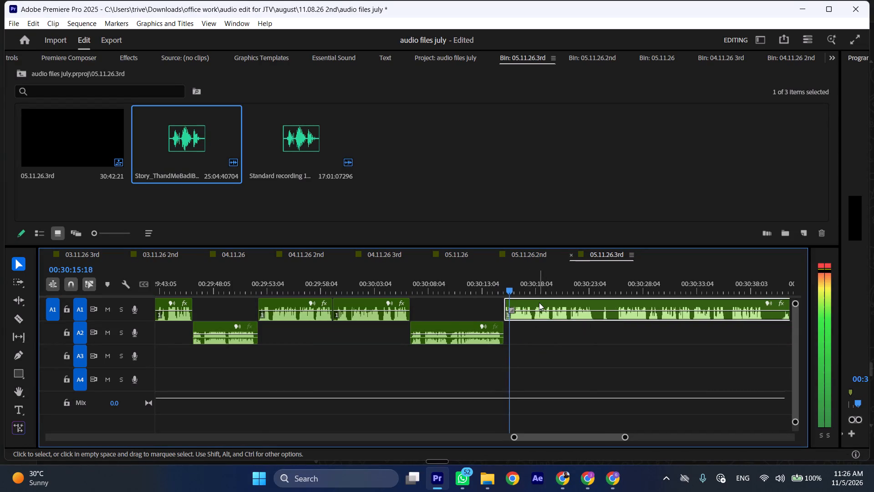
{"action": "type", "text": "l"}
{"action": "scroll", "coordinate": [517, 354], "scroll_direction": "down", "scroll_amount": 5}
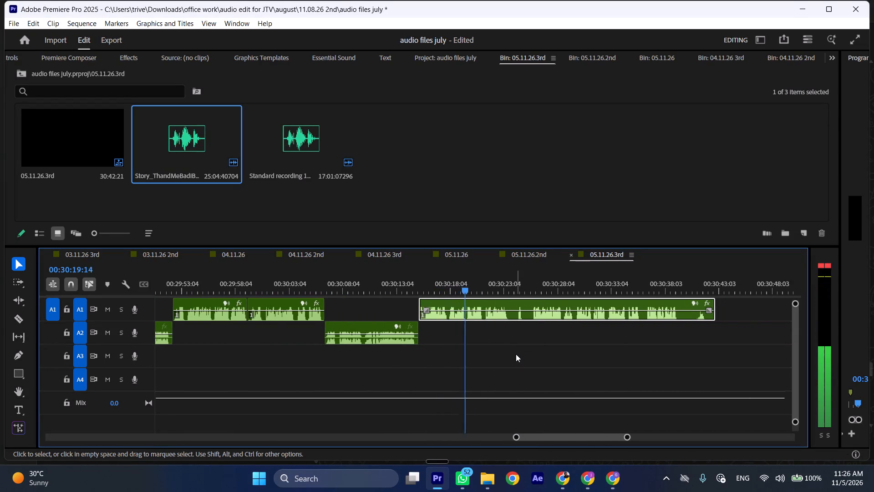
{"action": "scroll", "coordinate": [516, 354], "scroll_direction": "down", "scroll_amount": 3}
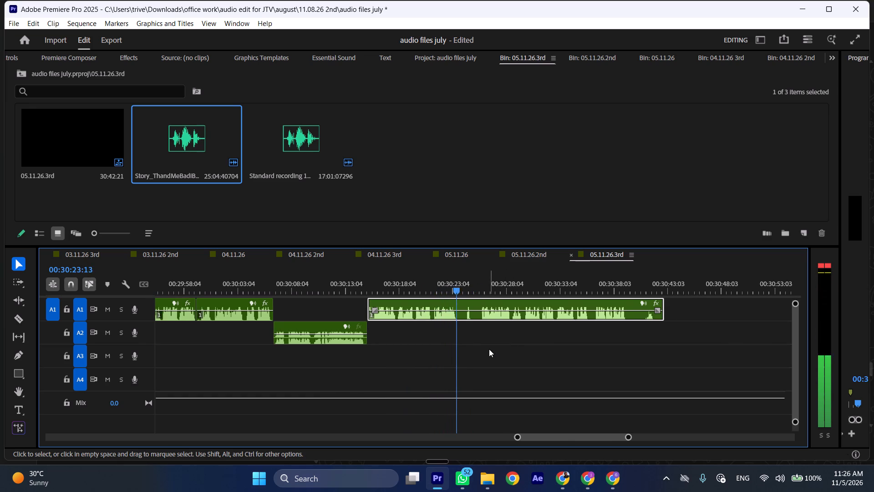
{"action": "left_click", "coordinate": [435, 281]}
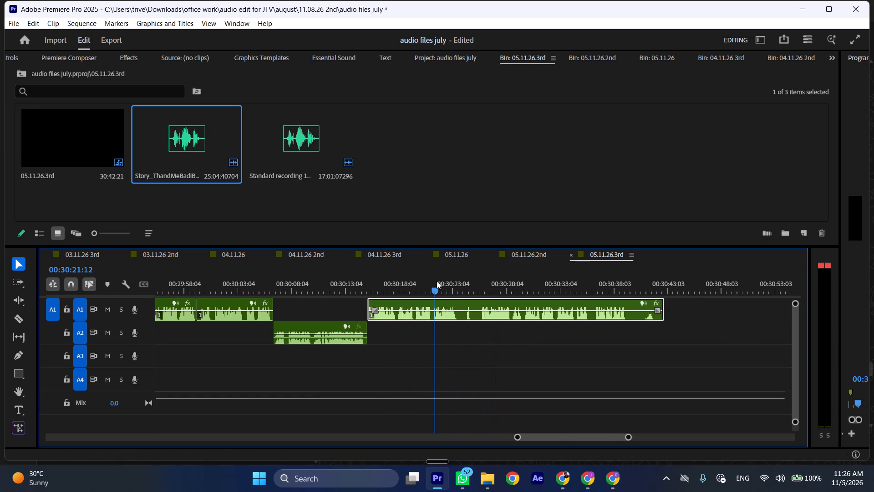
{"action": "type", "text": "C"}
{"action": "key", "text": "space"}
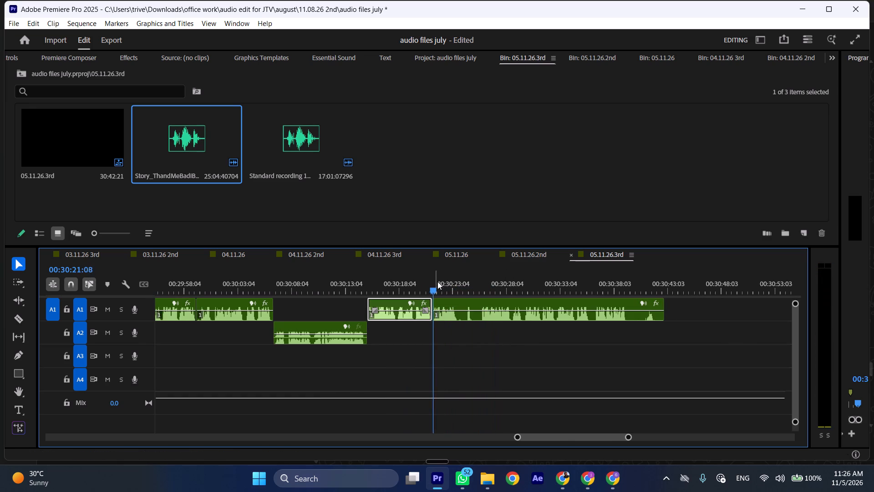
{"action": "left_click_drag", "start_coordinate": [472, 280], "coordinate": [482, 282]}
{"action": "left_click", "coordinate": [486, 304]}
{"action": "key", "text": "shift+c"}
{"action": "key", "text": "ctrl+shift+d"}
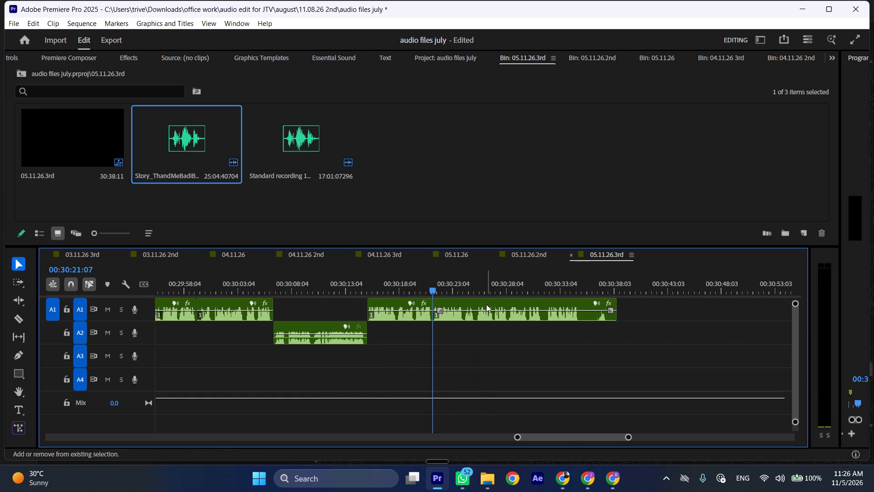
Play the A1 remainder, split it at 00:30:30:04 and 00:30:31:19, and ripple-delete the short piece between the cuts.
{"action": "key", "text": "space"}
{"action": "type", "text": "l"}
{"action": "key", "text": "space"}
{"action": "key", "text": "space"}
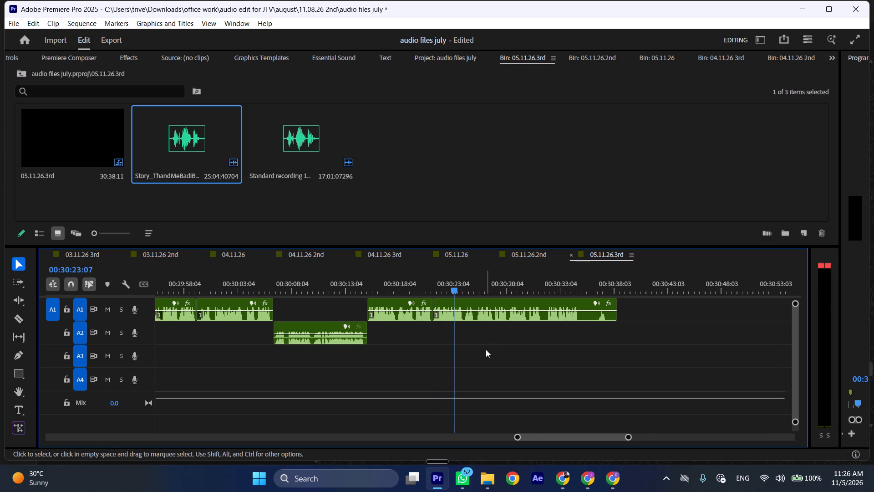
{"action": "type", "text": "l"}
{"action": "scroll", "coordinate": [486, 349], "scroll_direction": "down", "scroll_amount": 3}
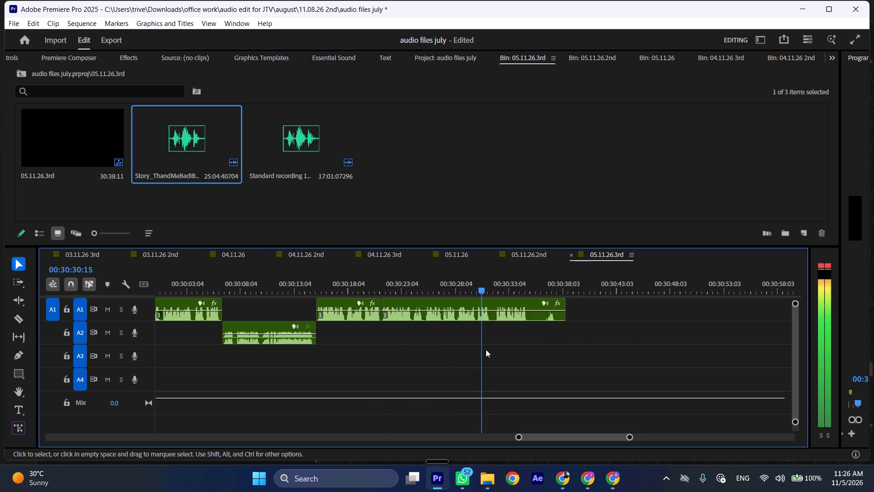
{"action": "left_click", "coordinate": [469, 282]}
{"action": "key", "text": "space"}
{"action": "key", "text": "space"}
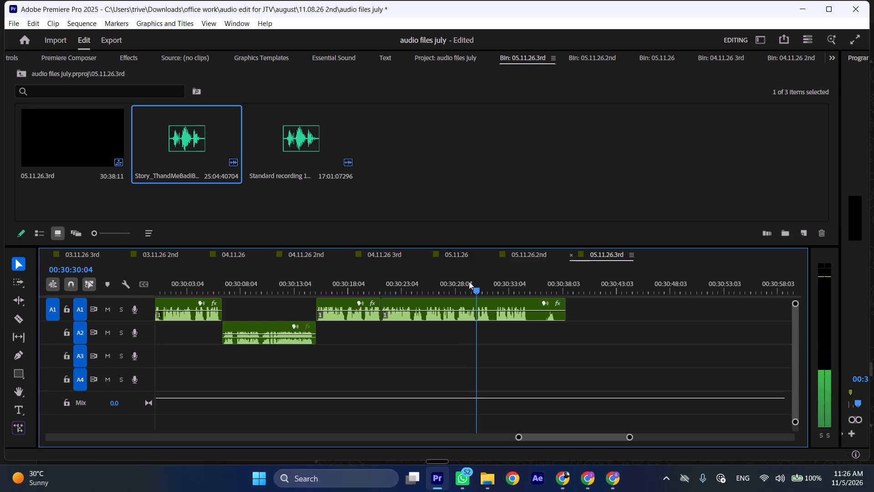
{"action": "type", "text": "C"}
{"action": "key", "text": "space"}
{"action": "left_click", "coordinate": [496, 286]}
{"action": "left_click", "coordinate": [501, 308]}
{"action": "key", "text": "shift+c"}
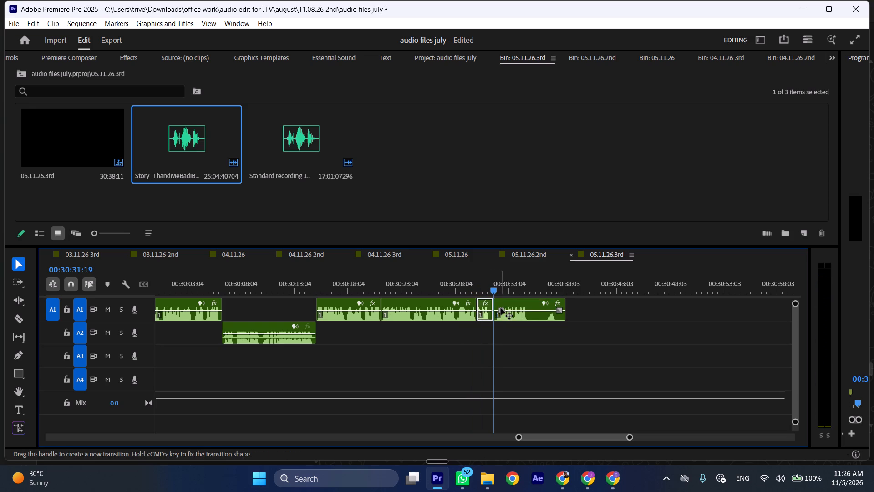
{"action": "key", "text": "ctrl+shift+d"}
Play the last A1 piece to the end of its speech, split it at 00:30:33:16 and delete the leftover tail.
{"action": "key", "text": "space"}
{"action": "type", "text": "l"}
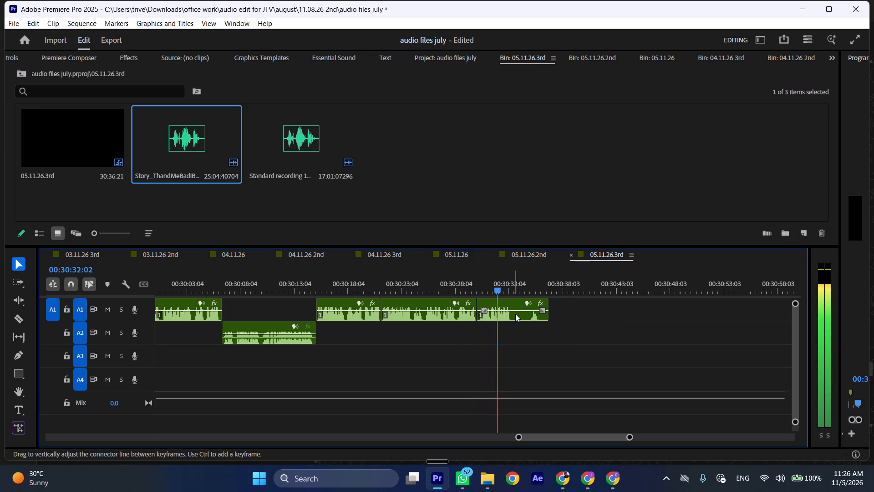
{"action": "key", "text": "space"}
{"action": "left_click", "coordinate": [516, 315]}
{"action": "key", "text": "shift+c"}
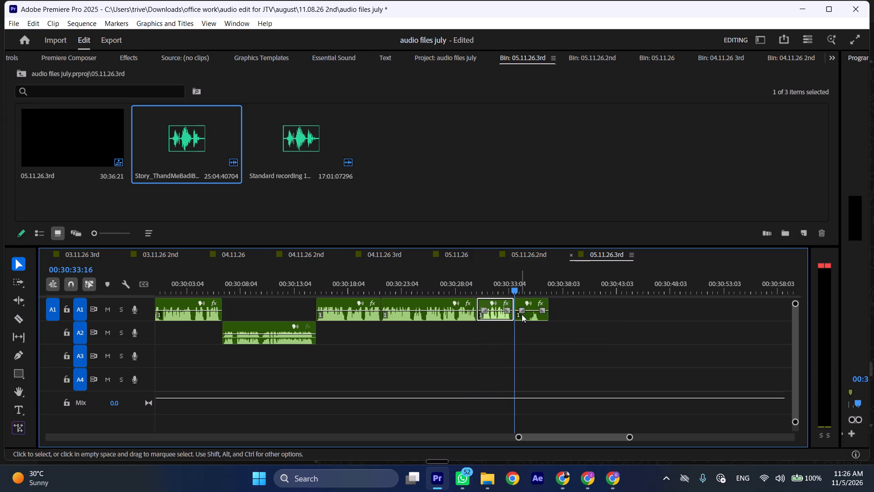
{"action": "left_click", "coordinate": [522, 314]}
{"action": "key", "text": "BackSpace"}
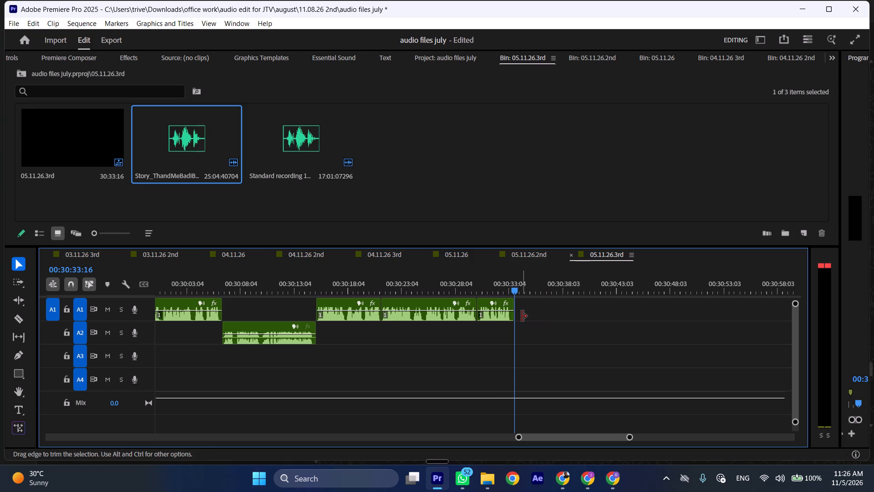
Save the audio files july project with the whole 05.11.26.3rd sequence in view.
{"action": "key", "text": "ctrl+shift+x"}
{"action": "key", "text": "ctrl+shift+x"}
{"action": "key", "text": "ctrl+shift+x"}
{"action": "key", "text": "ctrl+shift+x"}
{"action": "key", "text": "ctrl+shift+x"}
{"action": "key", "text": "ctrl+shift+x"}
{"action": "key", "text": "ctrl+shift+x"}
{"action": "key", "text": "ctrl+shift+x"}
{"action": "key", "text": "ctrl+shift+x"}
{"action": "key", "text": "ctrl+shift+x"}
{"action": "key", "text": "ctrl+shift+x"}
{"action": "key", "text": "ctrl+shift+x"}
{"action": "key", "text": "ctrl+shift+x"}
{"action": "key", "text": "ctrl+shift+x"}
{"action": "key", "text": "ctrl+shift+x"}
{"action": "key", "text": "ctrl+shift+x"}
{"action": "key", "text": "ctrl+shift+x"}
{"action": "key", "text": "ctrl+shift+x"}
{"action": "key", "text": "ctrl+shift+x"}
{"action": "key", "text": "ctrl+shift+x"}
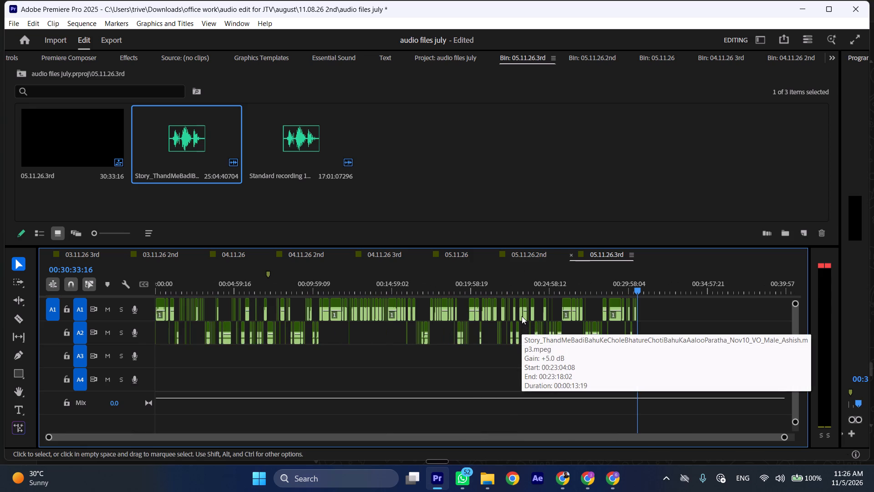
{"action": "key", "text": "ctrl+s"}
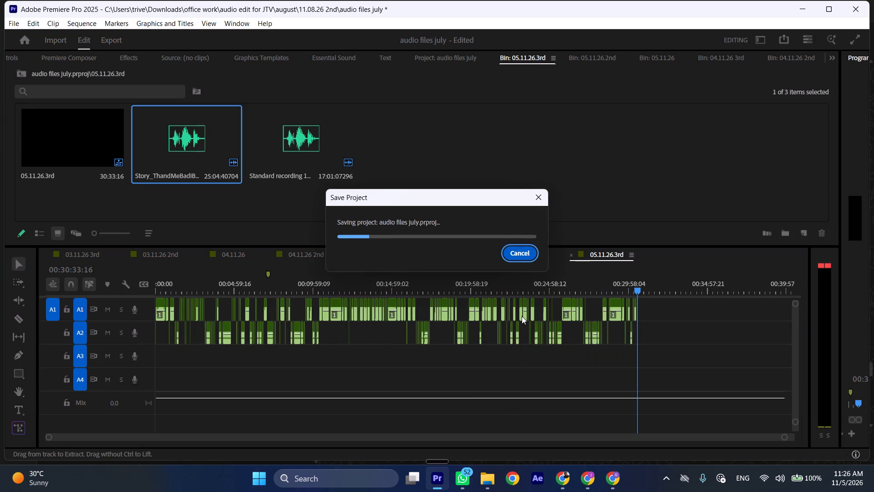
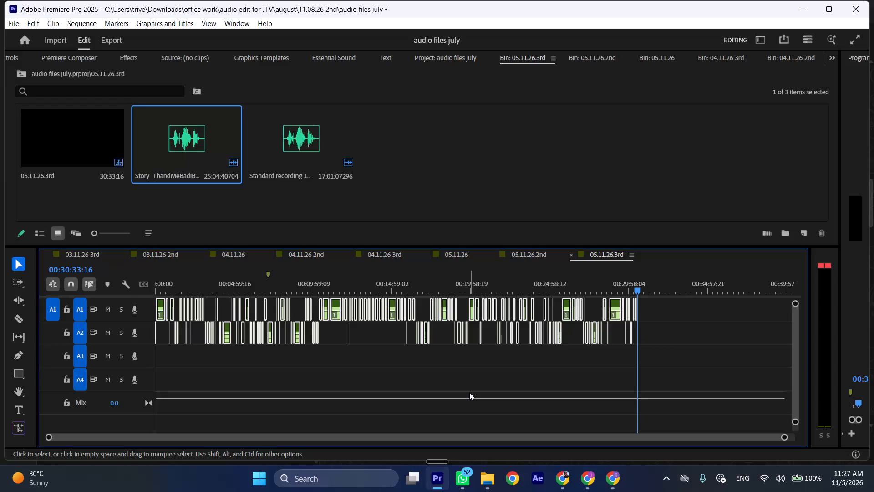
Start exporting the 05.11.26.3rd sequence as MP3 and set the save location to the november\05.11.26.3rd folder.
{"action": "key", "text": "ctrl+m"}
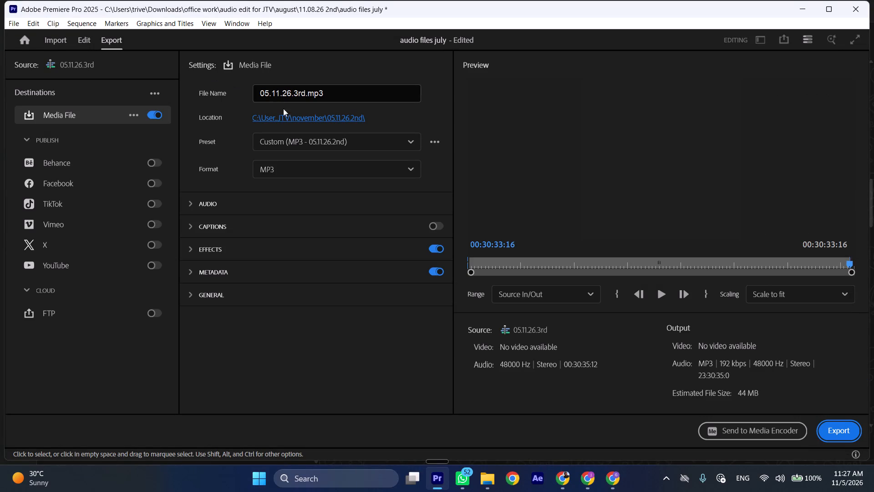
{"action": "left_click", "coordinate": [285, 113]}
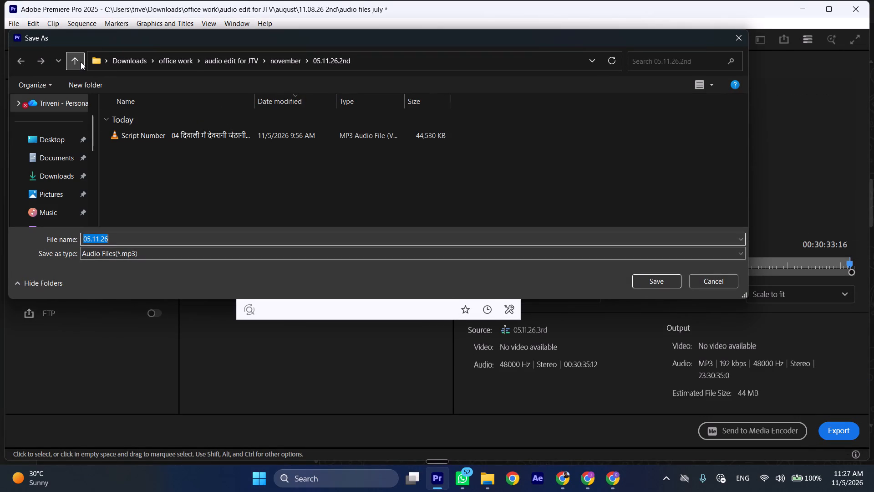
{"action": "left_click", "coordinate": [81, 62]}
{"action": "double_click", "coordinate": [169, 135]}
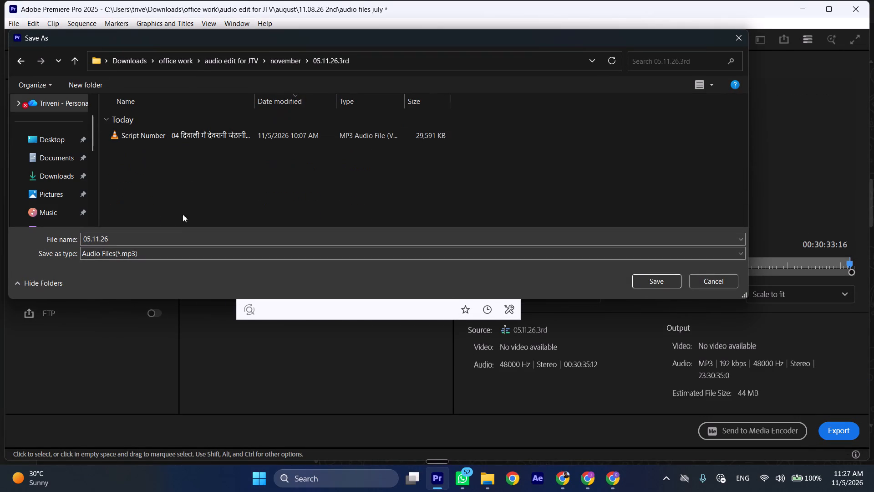
Enter the export file name beginning "Script number - 6 ", replacing the pasted text's colon with a hyphen.
{"action": "left_click", "coordinate": [156, 237]}
{"action": "key", "text": "ctrl+v"}
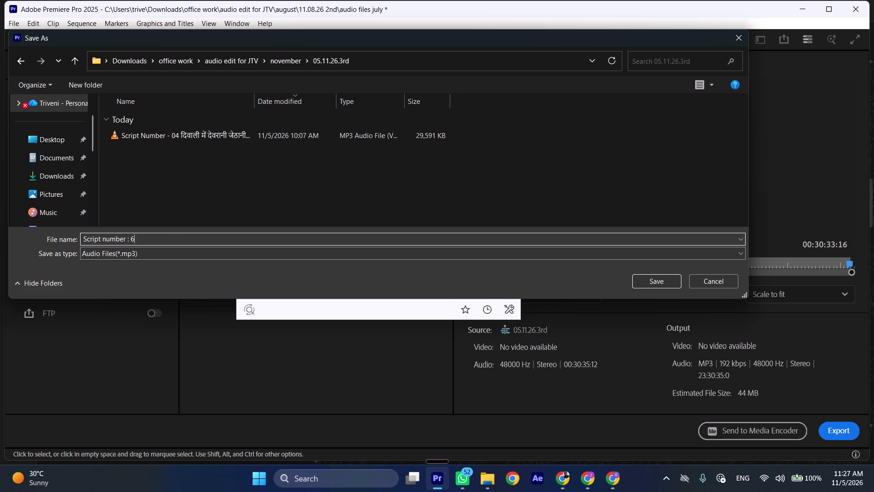
{"action": "left_click", "coordinate": [130, 241]}
{"action": "key", "text": "BackSpace"}
{"action": "key", "text": "BackSpace"}
{"action": "type", "text": "-"}
{"action": "key", "text": "space"}
{"action": "left_click", "coordinate": [156, 238]}
{"action": "key", "text": "space"}
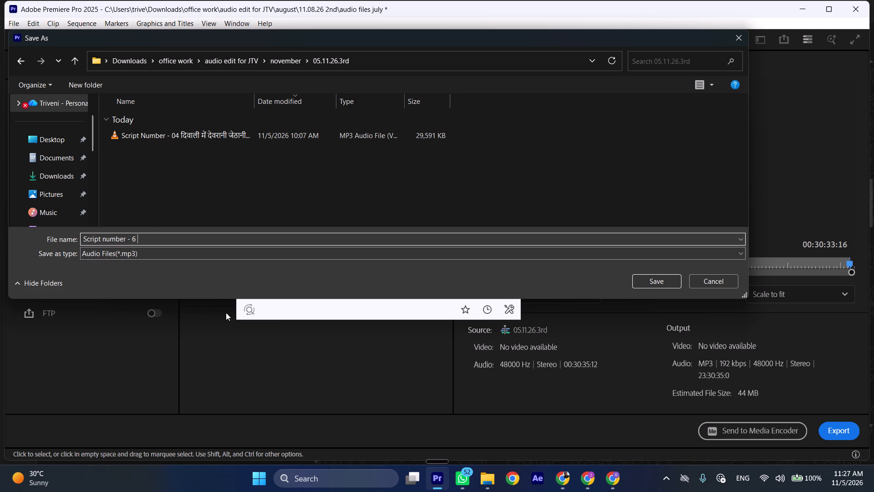
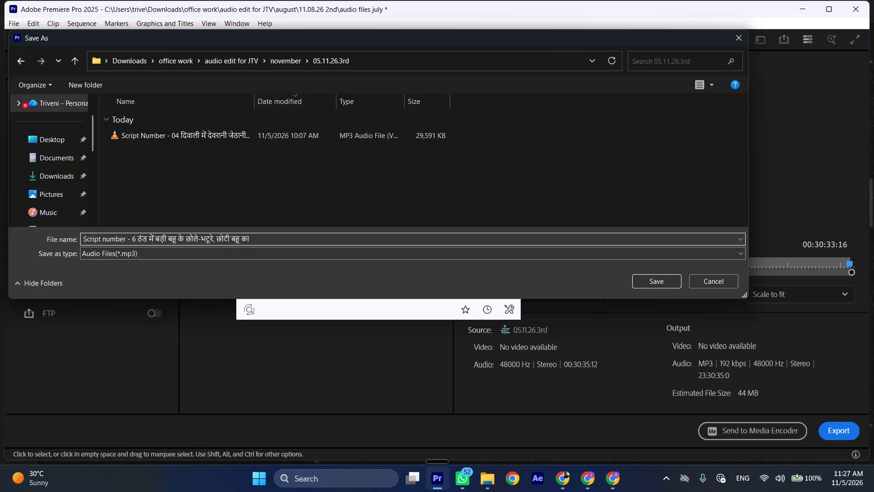
Save the script number 6 file name in the 05.11.26.3rd folder and export the sequence as MP3.
{"action": "type", "text": "..."}
{"action": "left_click", "coordinate": [662, 279]}
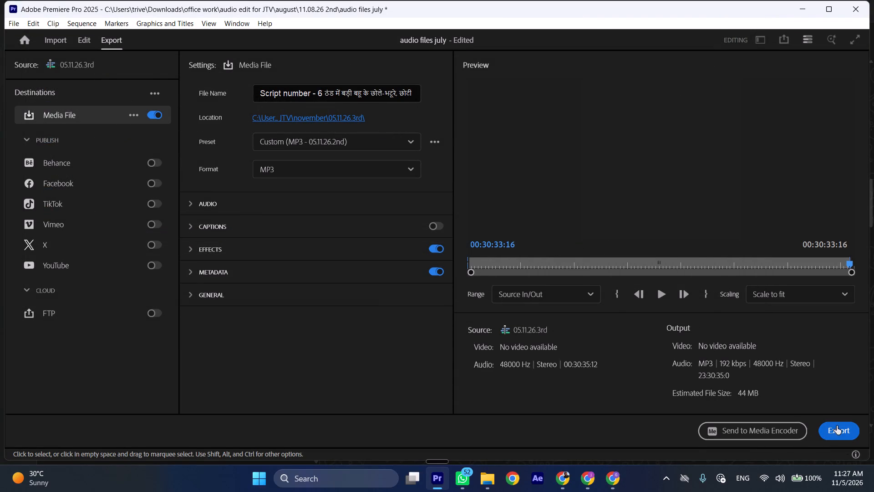
{"action": "left_click", "coordinate": [837, 425]}
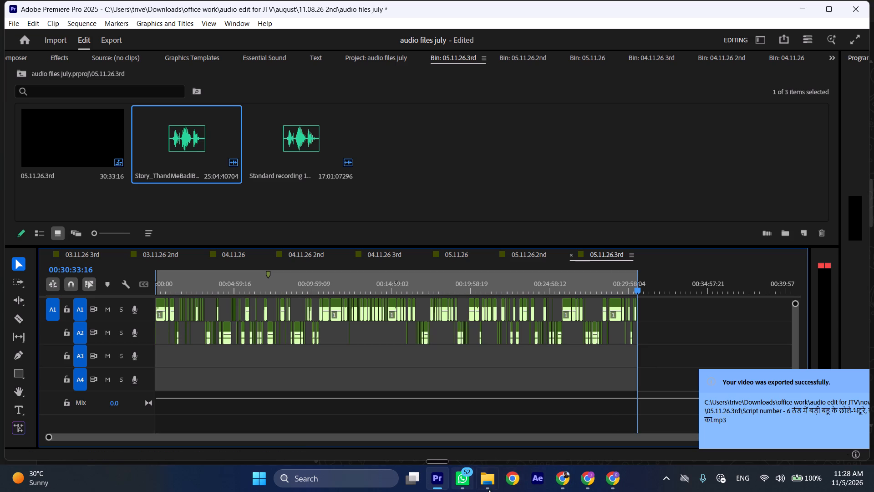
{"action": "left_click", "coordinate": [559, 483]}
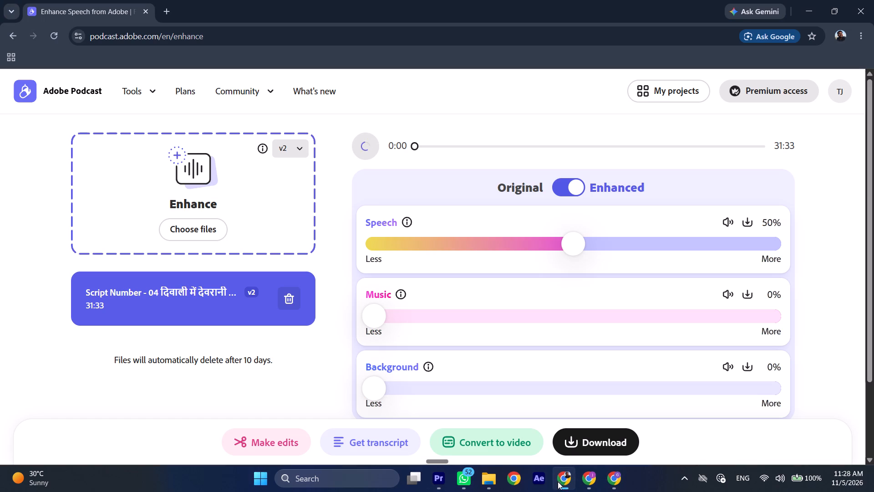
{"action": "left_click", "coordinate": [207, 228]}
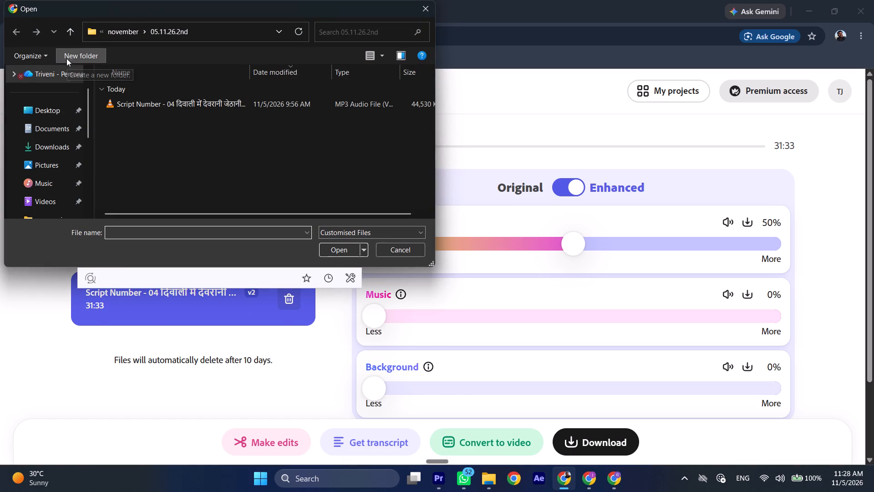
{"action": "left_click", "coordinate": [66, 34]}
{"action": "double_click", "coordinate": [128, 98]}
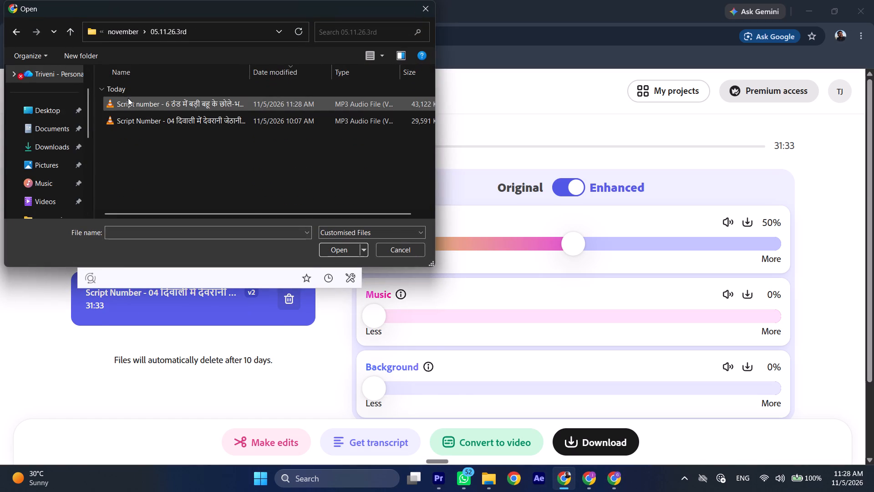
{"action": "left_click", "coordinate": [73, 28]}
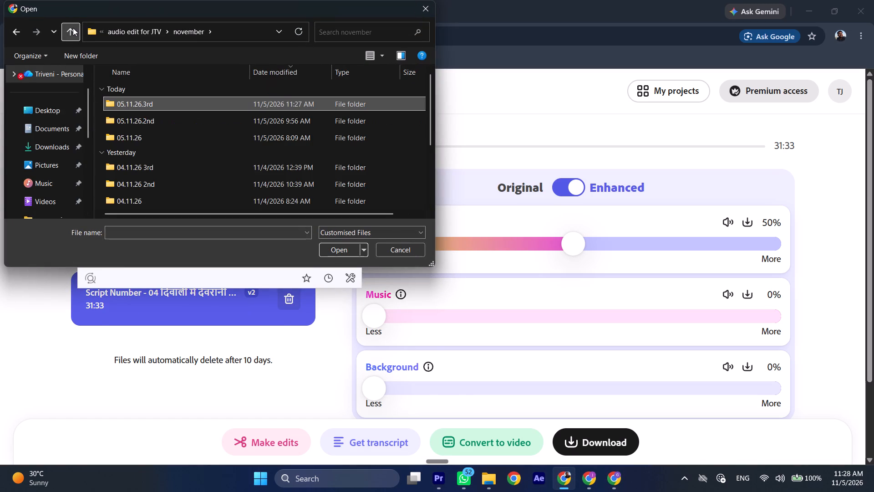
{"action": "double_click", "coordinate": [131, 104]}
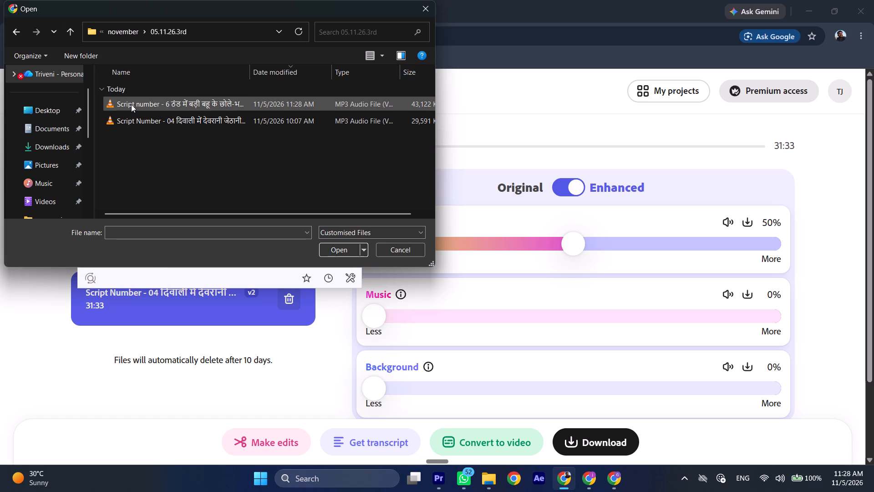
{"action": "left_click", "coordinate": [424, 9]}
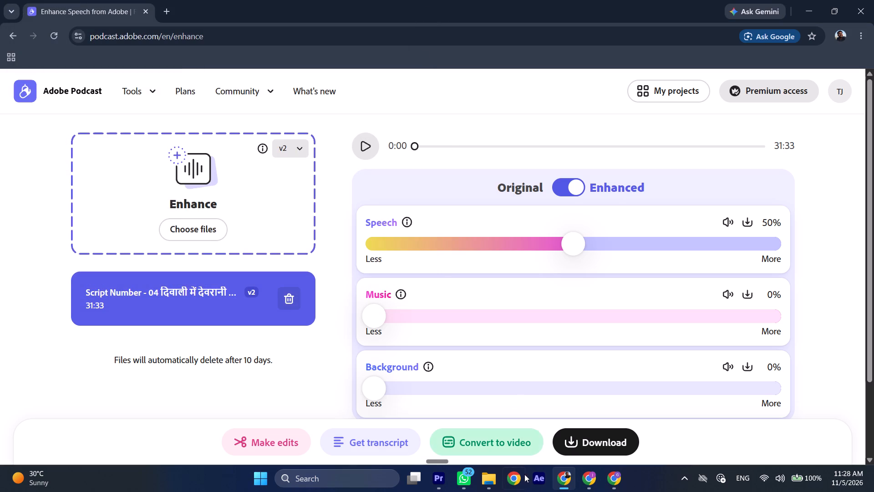
In File Explorer, compare the audio files in the november folder's 05.11.26.2nd and 05.11.26.3rd subfolders.
{"action": "left_click", "coordinate": [500, 431]}
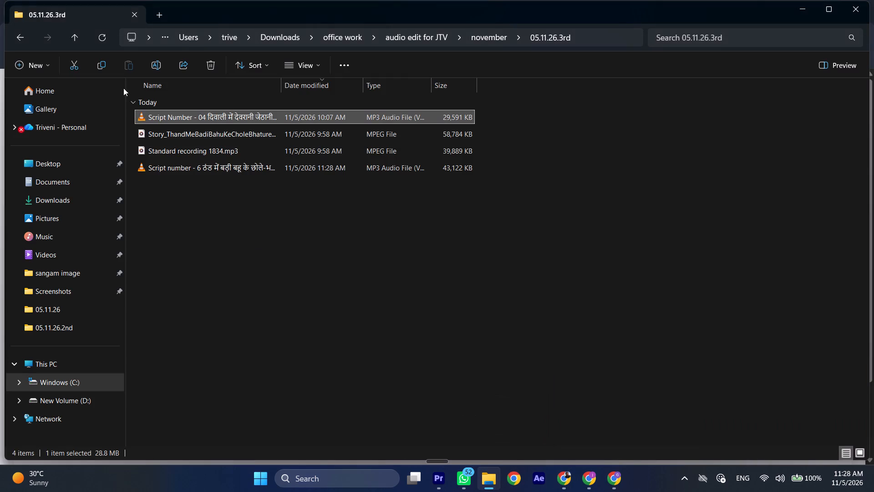
{"action": "left_click", "coordinate": [76, 37]}
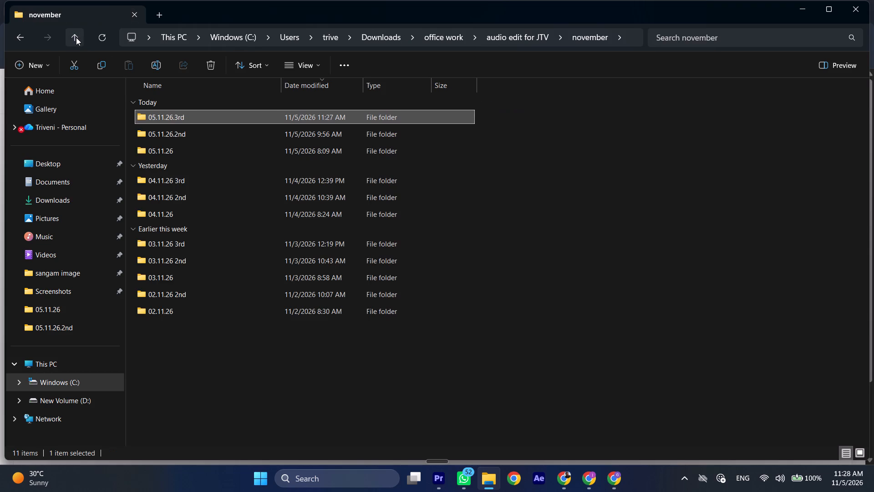
{"action": "double_click", "coordinate": [205, 135]}
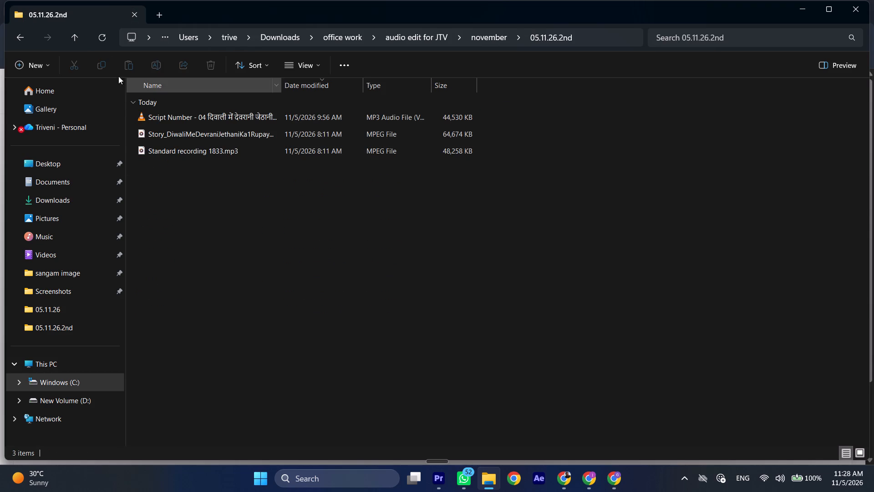
{"action": "left_click", "coordinate": [74, 37]}
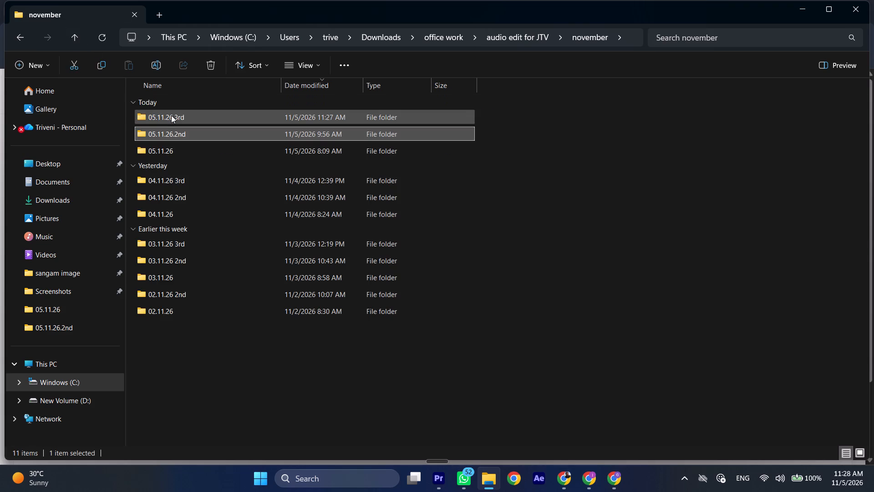
{"action": "double_click", "coordinate": [171, 115]}
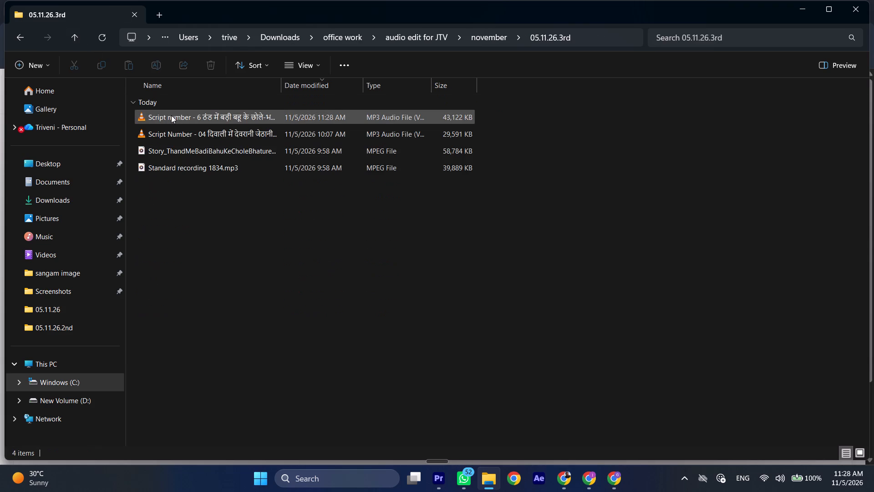
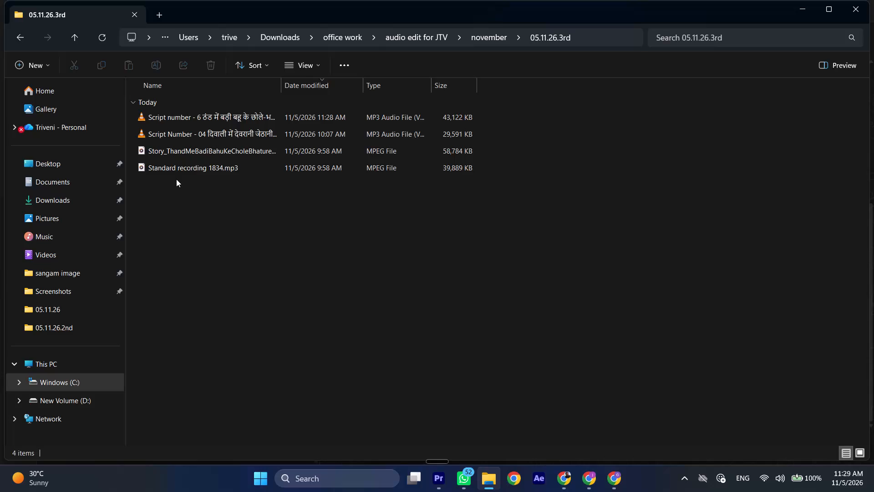
Move the Script Number - 04 MP3 from the 05.11.26.3rd folder into 05.11.26.2nd, and check the destination folder.
{"action": "left_click", "coordinate": [186, 133]}
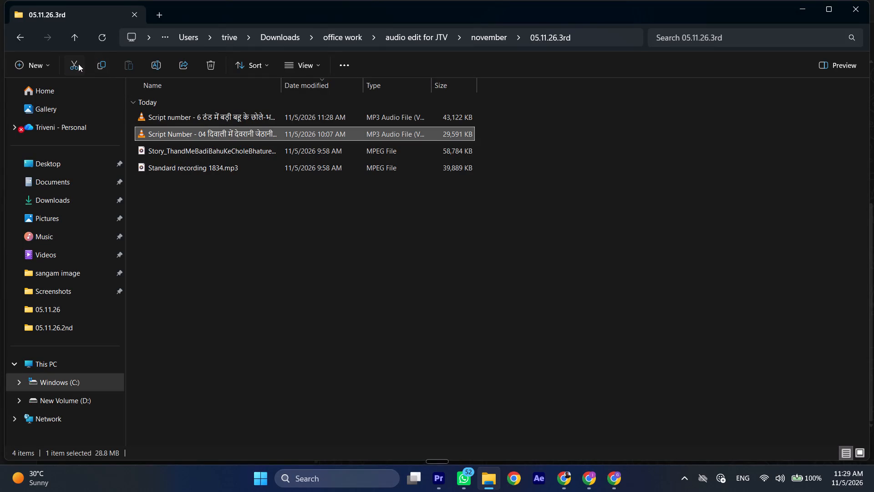
{"action": "left_click", "coordinate": [78, 64]}
{"action": "left_click", "coordinate": [72, 33]}
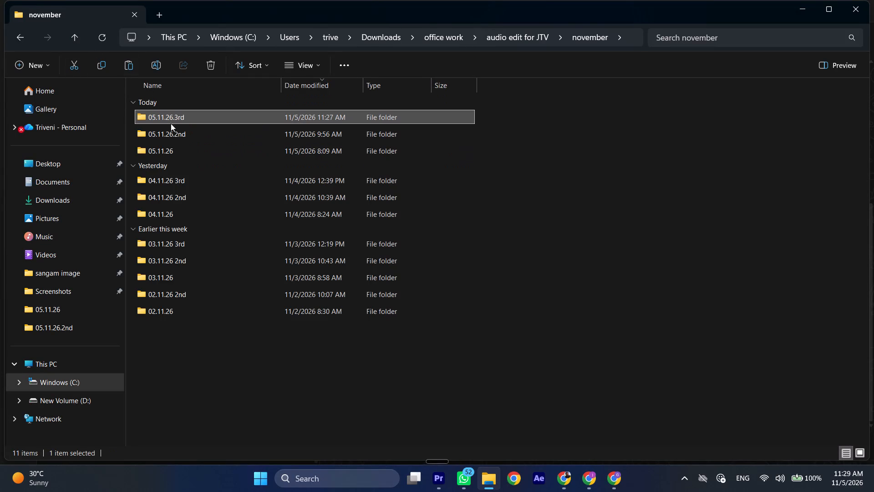
{"action": "double_click", "coordinate": [176, 138]}
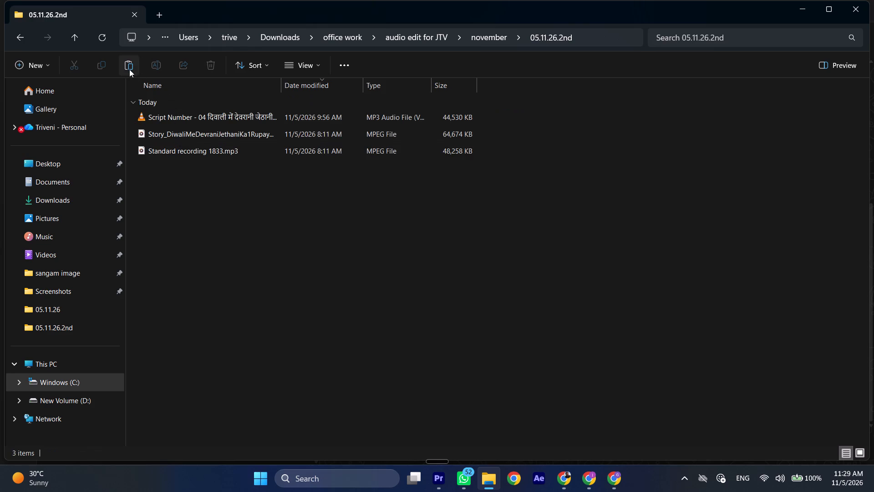
{"action": "left_click", "coordinate": [129, 69]}
{"action": "left_click", "coordinate": [156, 201]}
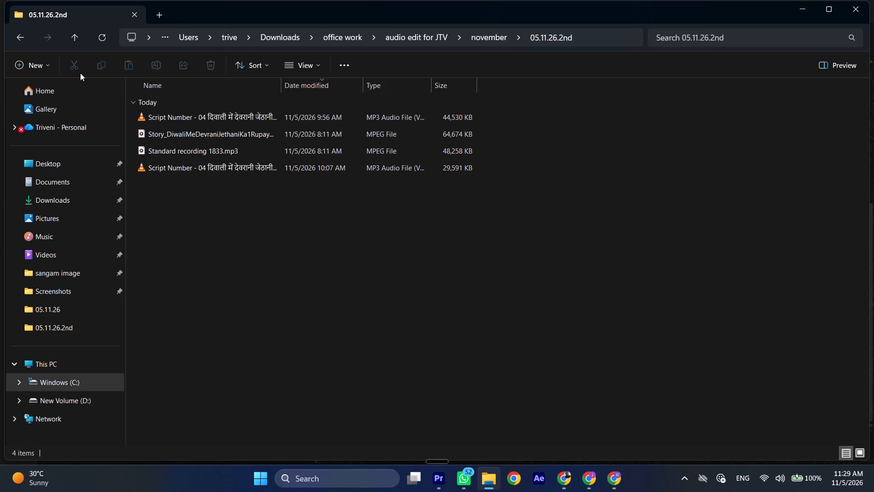
{"action": "left_click", "coordinate": [73, 35]}
{"action": "double_click", "coordinate": [175, 129]}
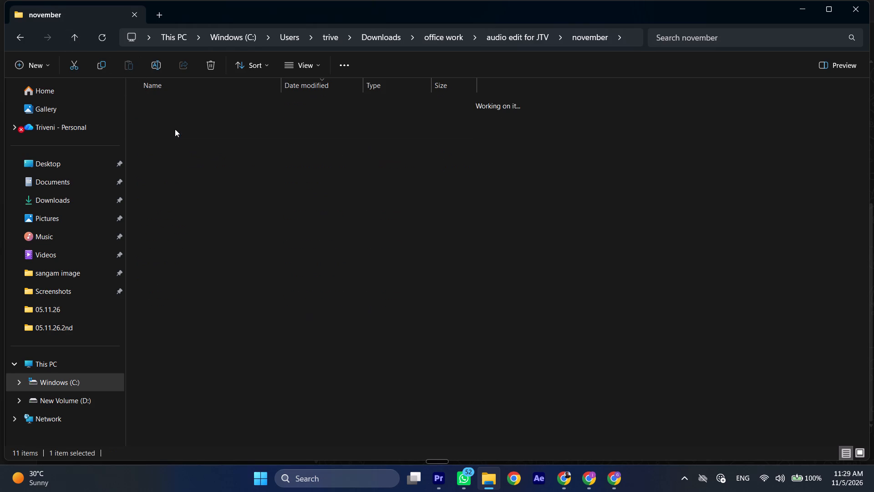
{"action": "left_click", "coordinate": [76, 38]}
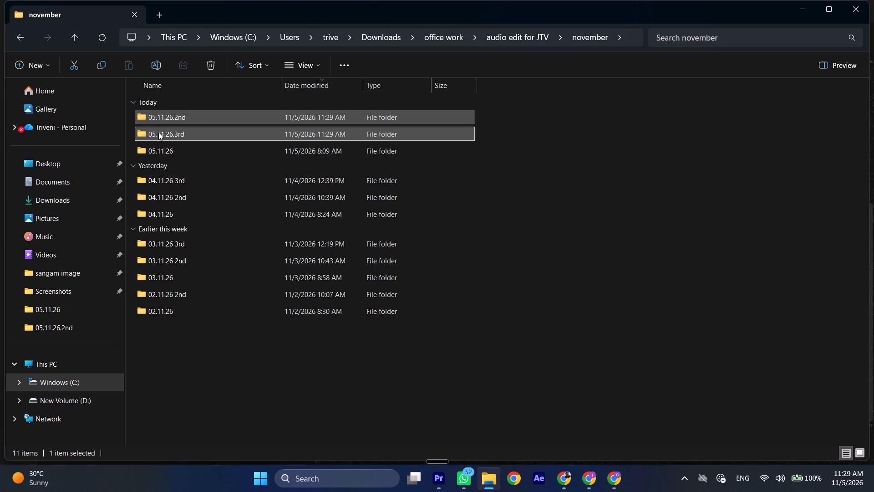
{"action": "double_click", "coordinate": [165, 117]}
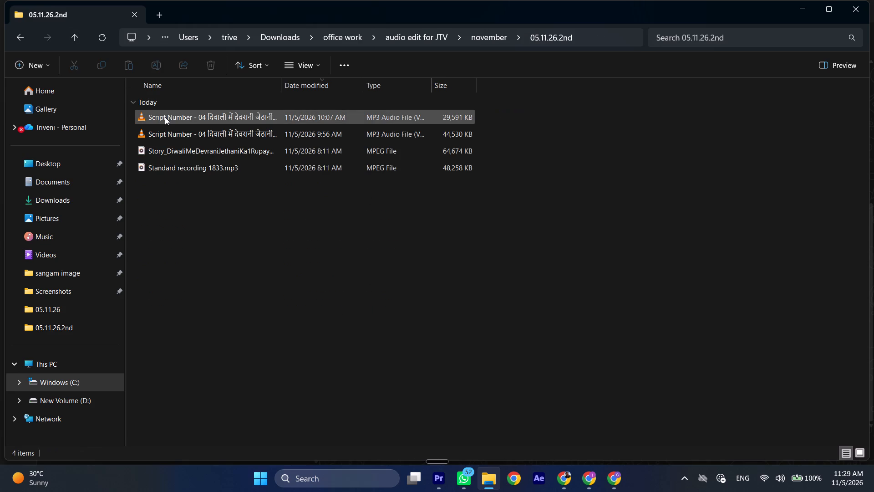
{"action": "left_click", "coordinate": [80, 39]}
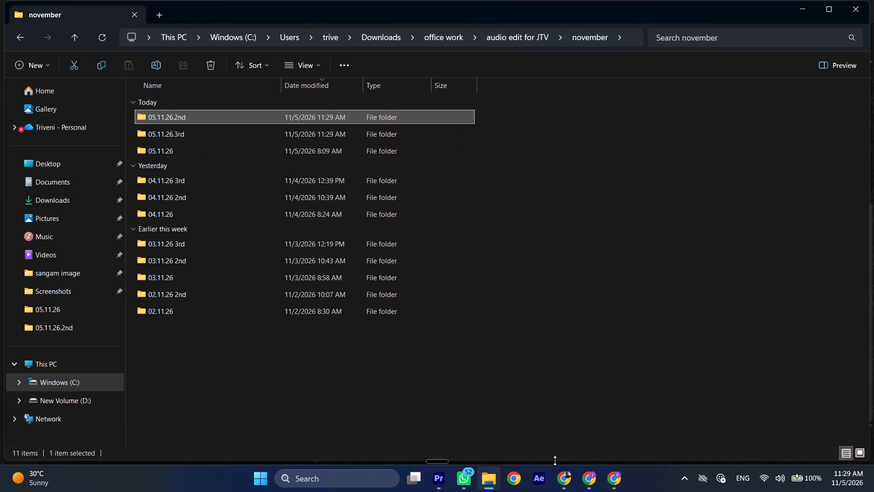
Switch to Adobe Podcast in Chrome and delete the Script Number - 04 file from the Enhance list.
{"action": "left_click", "coordinate": [564, 478]}
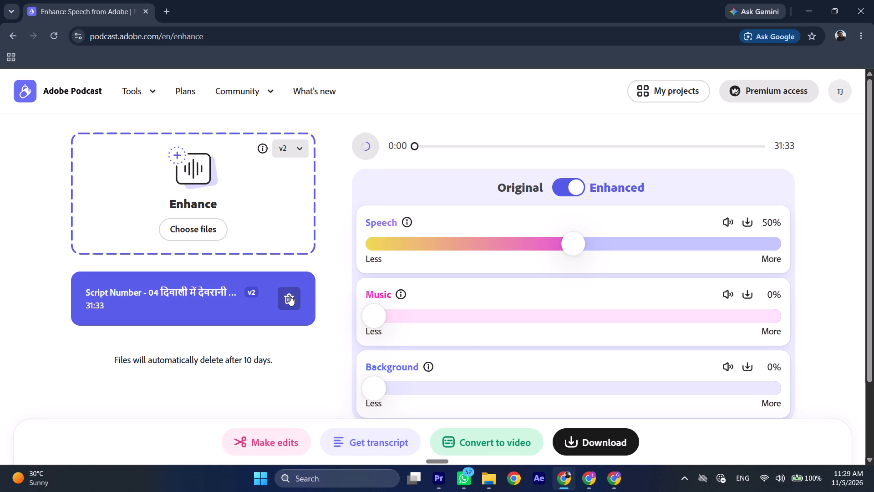
{"action": "left_click", "coordinate": [290, 296]}
Upload the Script number - 6 MP3 from the november folder's 05.11.26.3rd subfolder for speech enhancement.
{"action": "left_click", "coordinate": [209, 234]}
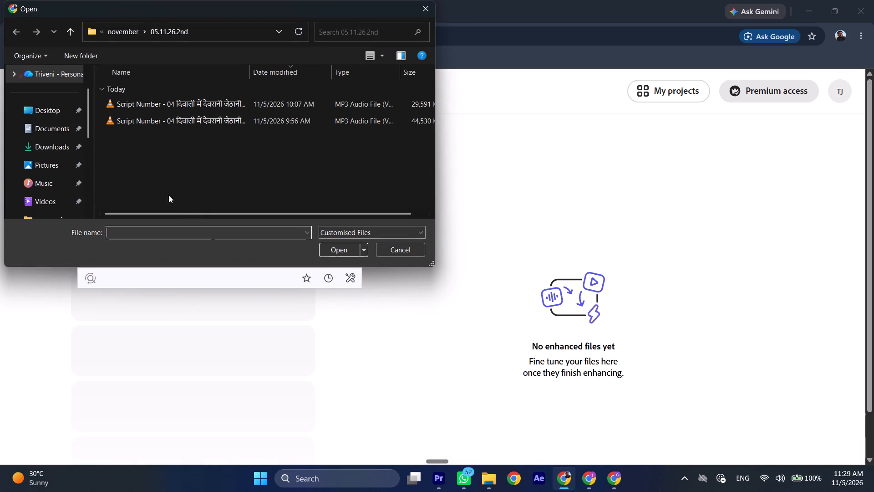
{"action": "left_click", "coordinate": [67, 36]}
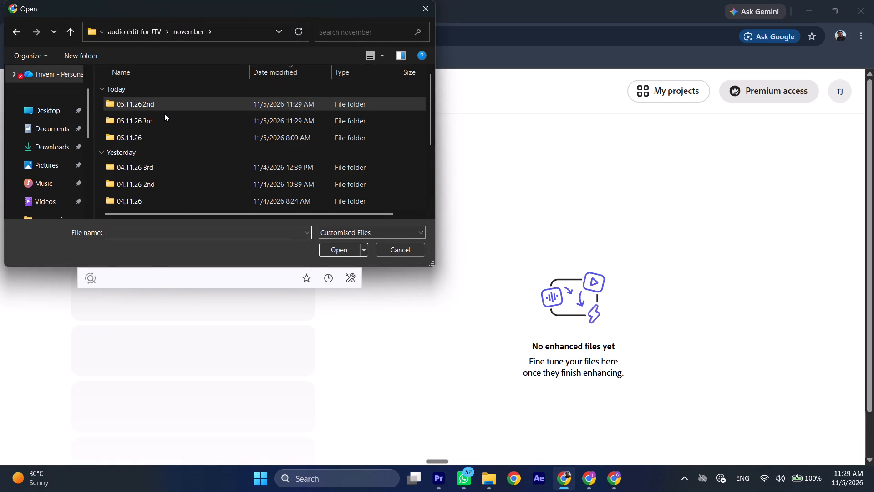
{"action": "double_click", "coordinate": [167, 116]}
{"action": "double_click", "coordinate": [160, 103]}
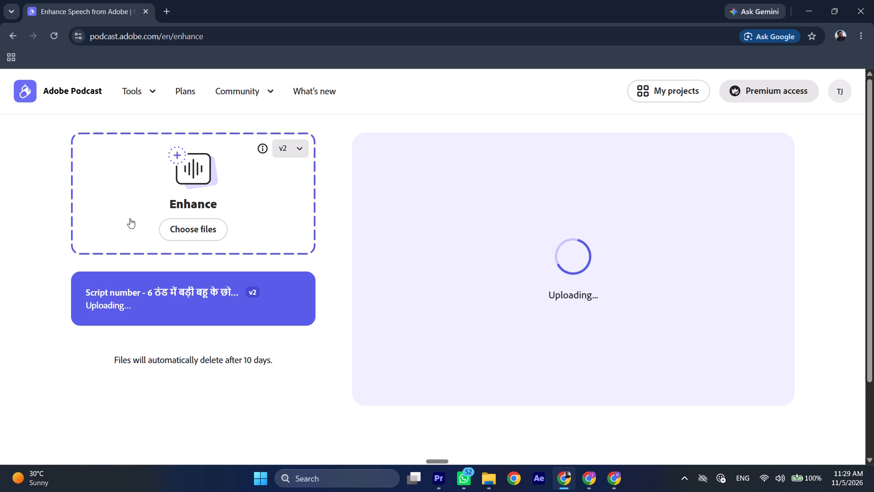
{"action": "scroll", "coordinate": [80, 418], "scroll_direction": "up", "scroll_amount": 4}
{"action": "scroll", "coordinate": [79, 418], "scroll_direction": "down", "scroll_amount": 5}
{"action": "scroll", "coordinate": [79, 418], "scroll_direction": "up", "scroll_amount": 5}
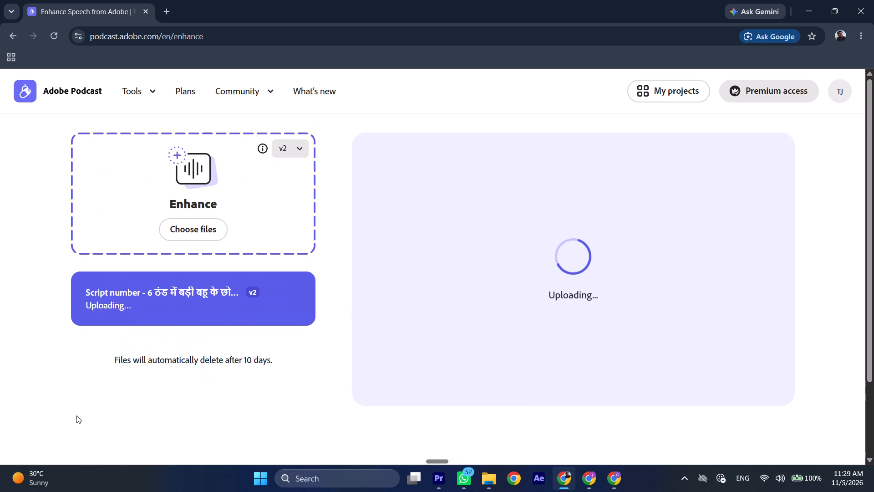
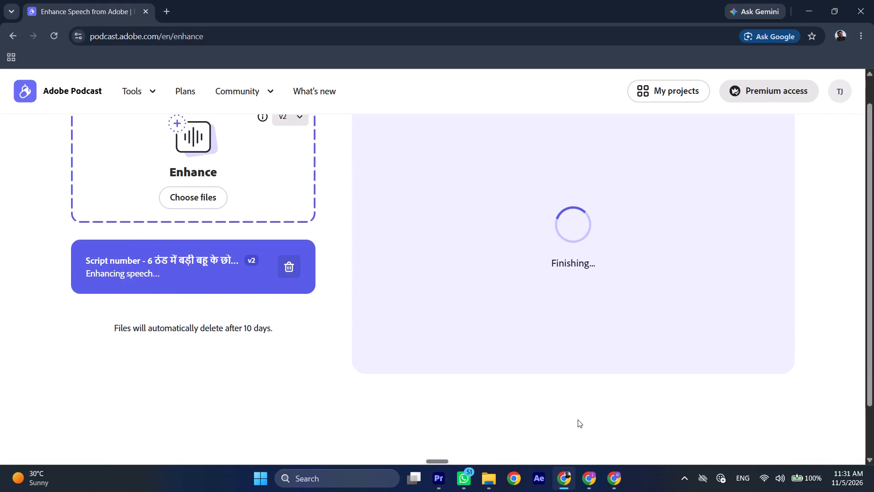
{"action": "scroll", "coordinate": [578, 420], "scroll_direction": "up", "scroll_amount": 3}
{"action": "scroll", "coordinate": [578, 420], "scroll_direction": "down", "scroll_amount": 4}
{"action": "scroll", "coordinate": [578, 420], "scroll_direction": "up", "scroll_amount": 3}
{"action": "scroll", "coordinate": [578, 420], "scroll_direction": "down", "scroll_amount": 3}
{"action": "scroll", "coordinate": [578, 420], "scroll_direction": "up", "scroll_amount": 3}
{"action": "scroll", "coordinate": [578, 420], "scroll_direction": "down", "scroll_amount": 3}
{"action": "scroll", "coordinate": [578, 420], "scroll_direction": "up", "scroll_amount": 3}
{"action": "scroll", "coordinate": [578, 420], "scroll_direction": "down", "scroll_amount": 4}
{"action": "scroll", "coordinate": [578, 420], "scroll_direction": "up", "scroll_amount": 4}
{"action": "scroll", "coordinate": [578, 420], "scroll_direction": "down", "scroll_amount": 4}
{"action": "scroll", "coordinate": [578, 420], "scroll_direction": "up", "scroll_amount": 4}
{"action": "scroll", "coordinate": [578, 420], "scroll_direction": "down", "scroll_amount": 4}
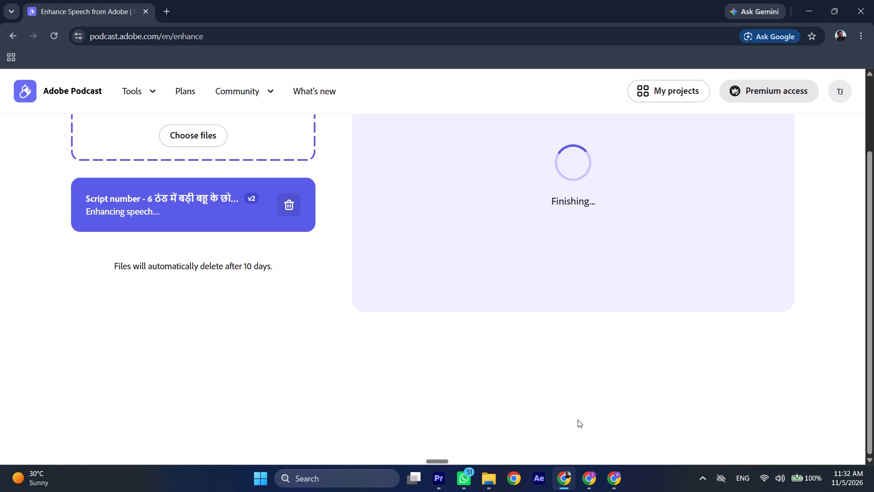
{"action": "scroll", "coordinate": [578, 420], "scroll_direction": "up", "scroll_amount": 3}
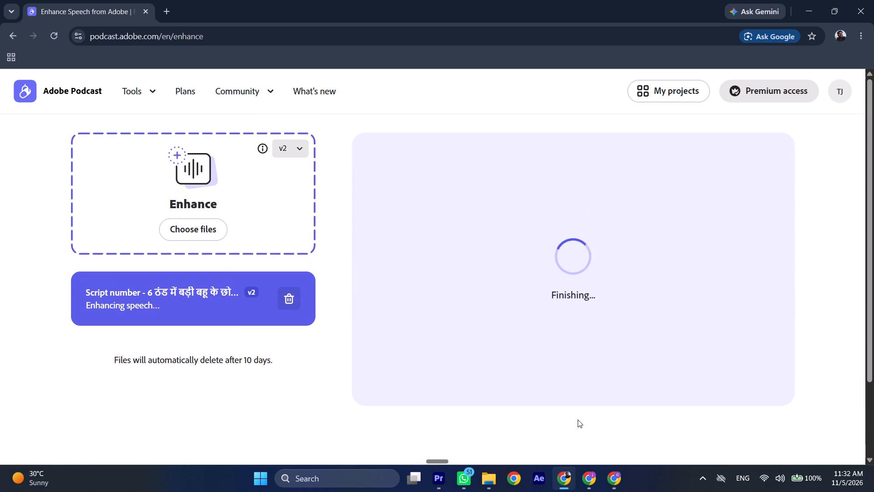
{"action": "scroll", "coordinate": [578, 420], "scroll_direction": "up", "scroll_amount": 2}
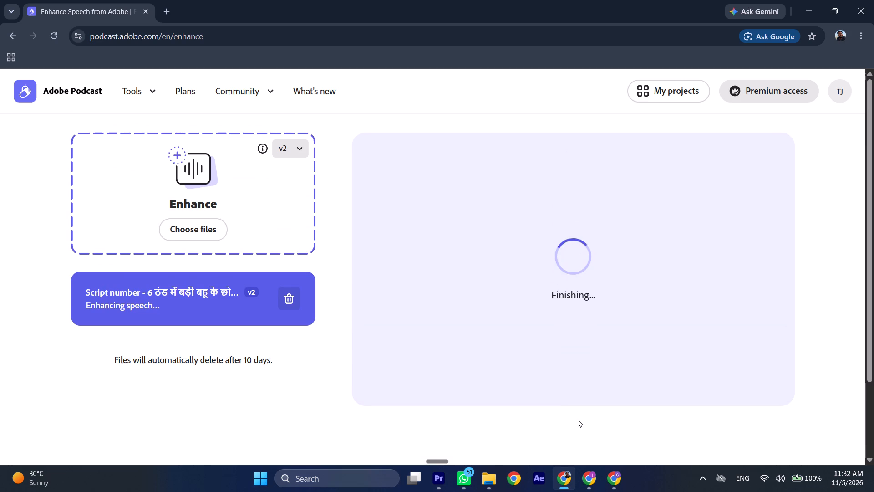
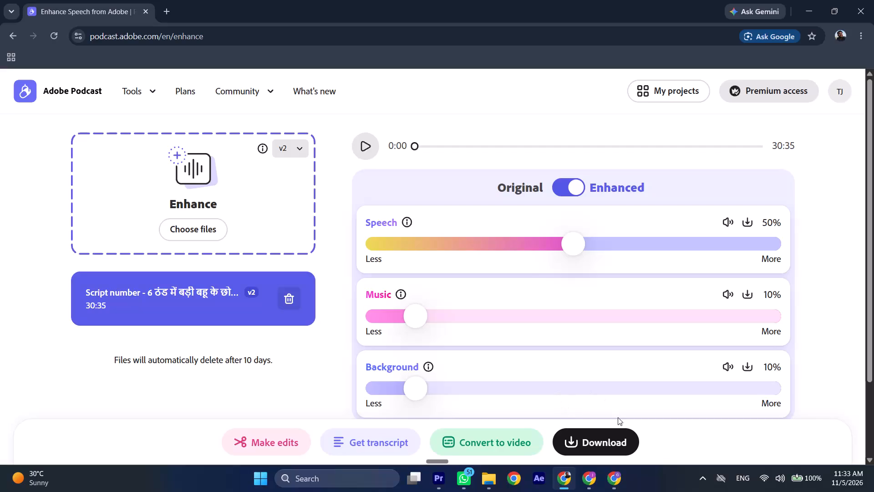
Set the enhanced script number 6 audio mix to 0% music, 0% background and 55% speech.
{"action": "left_click_drag", "start_coordinate": [411, 318], "coordinate": [322, 316]}
{"action": "left_click_drag", "start_coordinate": [411, 385], "coordinate": [285, 377]}
{"action": "left_click_drag", "start_coordinate": [570, 246], "coordinate": [573, 246]}
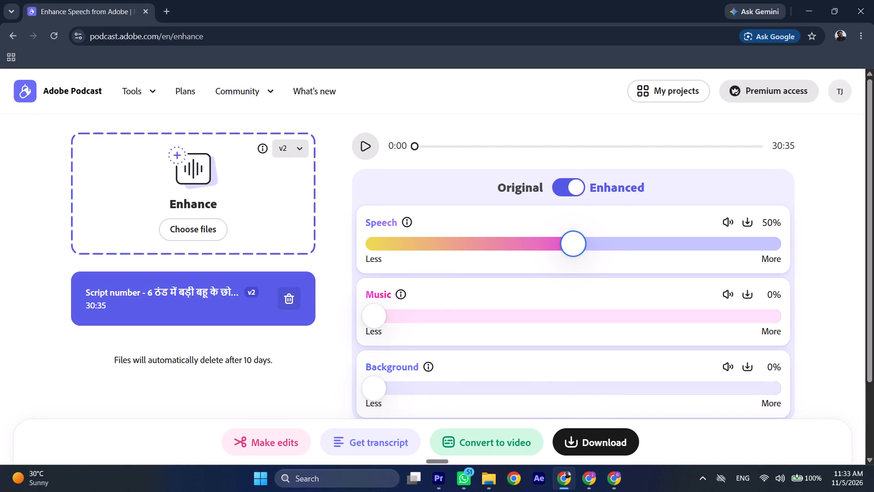
{"action": "left_click_drag", "start_coordinate": [573, 246], "coordinate": [589, 248]}
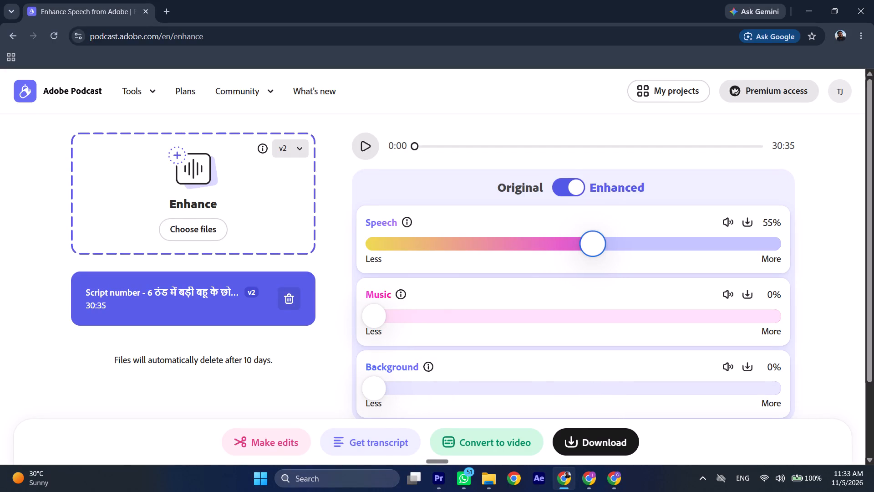
Download the enhanced script number 6 audio.
{"action": "left_click", "coordinate": [593, 438]}
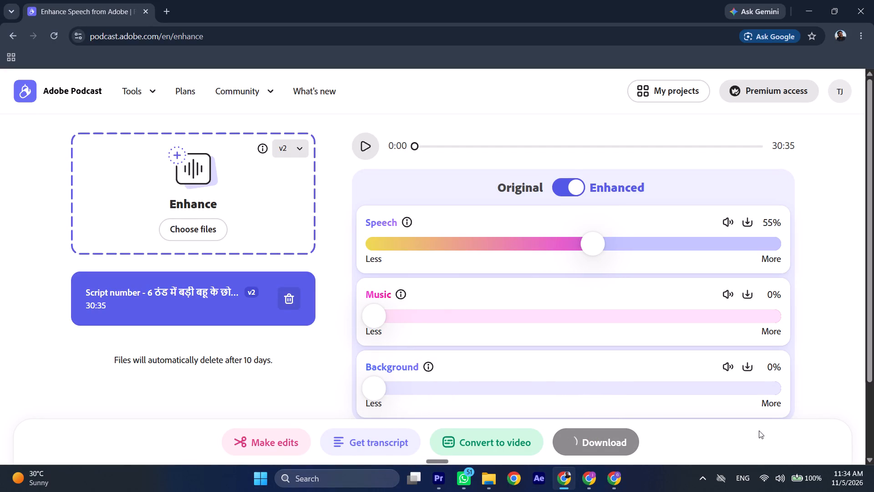
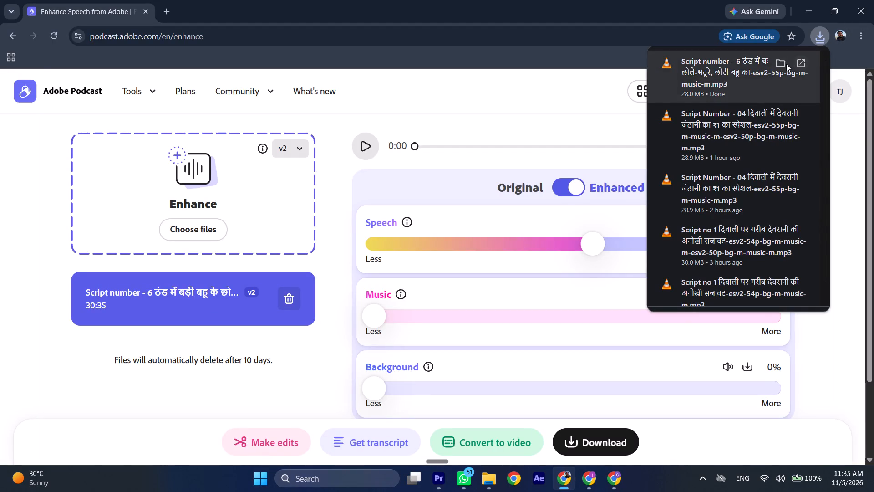
Upload the just-downloaded enhanced script number 6 MP3 from the Downloads folder for another speech enhancement pass.
{"action": "left_click", "coordinate": [781, 64]}
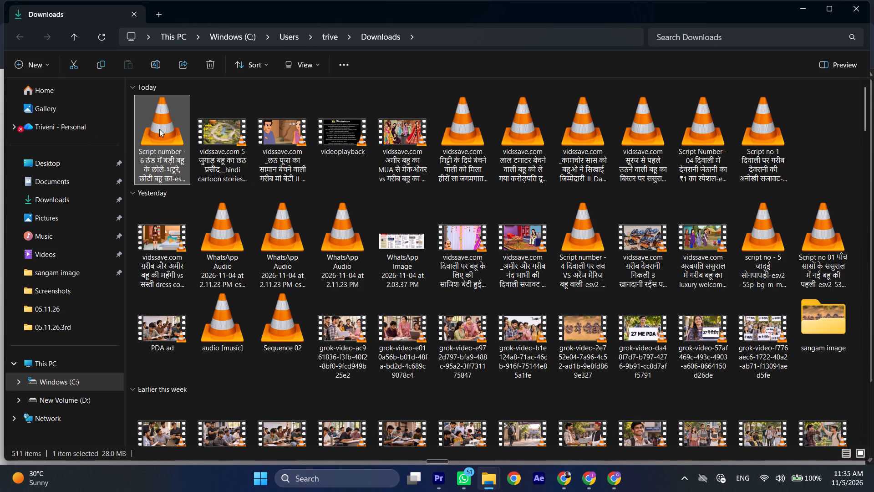
{"action": "left_click_drag", "start_coordinate": [160, 129], "coordinate": [208, 208]}
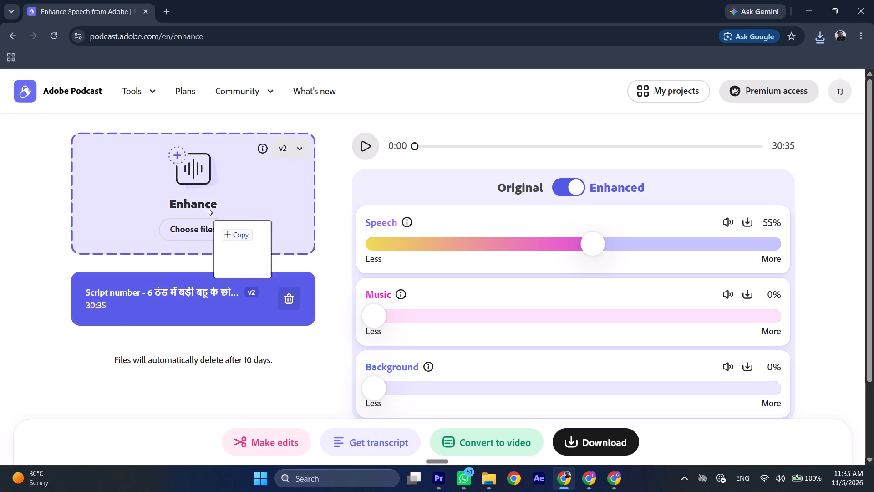
{"action": "left_click_drag", "start_coordinate": [208, 208], "coordinate": [198, 190]}
Delete the earlier 30:35 script number 6 entry from the list of enhanced files.
{"action": "left_click", "coordinate": [293, 355]}
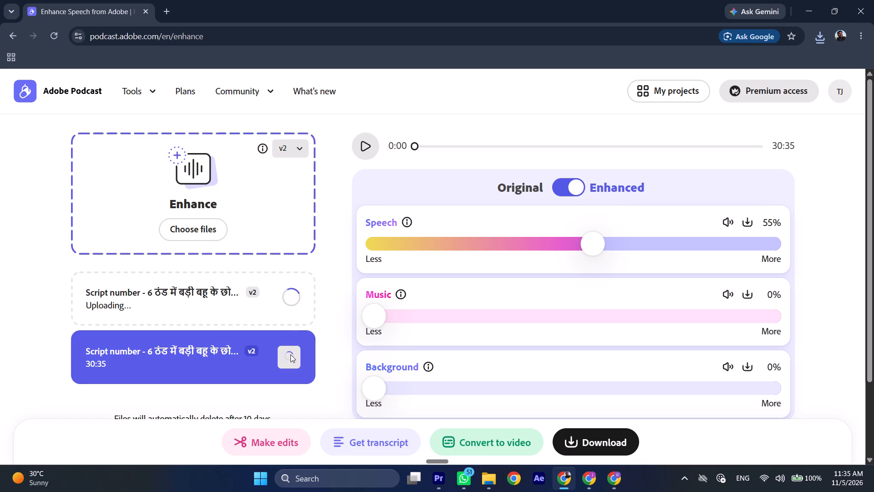
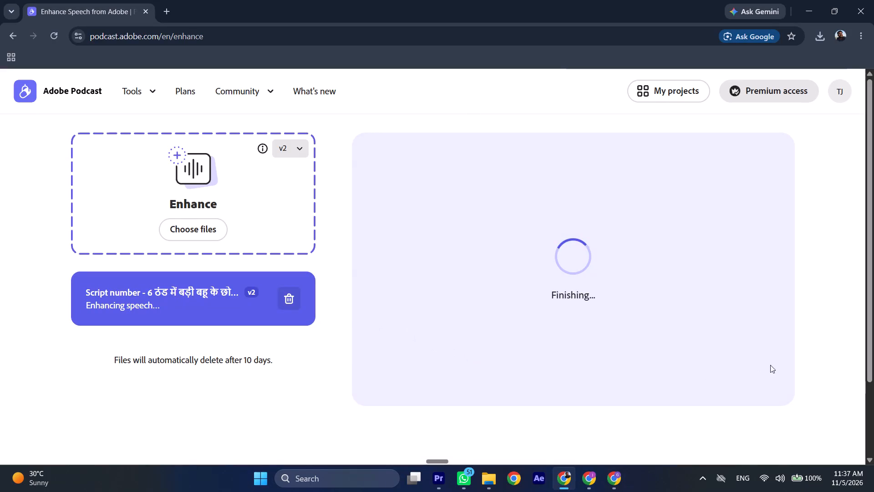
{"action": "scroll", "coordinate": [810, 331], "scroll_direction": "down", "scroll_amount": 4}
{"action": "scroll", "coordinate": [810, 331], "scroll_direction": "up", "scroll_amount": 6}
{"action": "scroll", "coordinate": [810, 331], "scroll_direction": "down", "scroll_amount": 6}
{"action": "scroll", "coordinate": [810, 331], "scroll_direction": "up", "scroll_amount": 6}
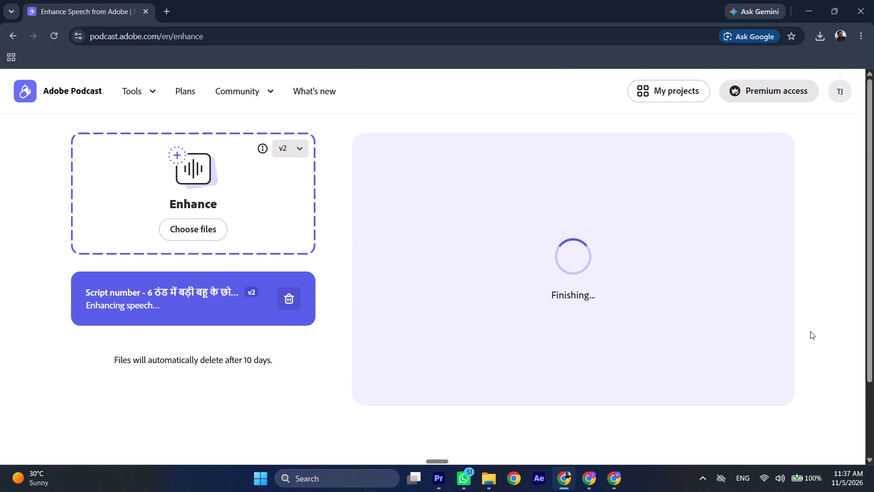
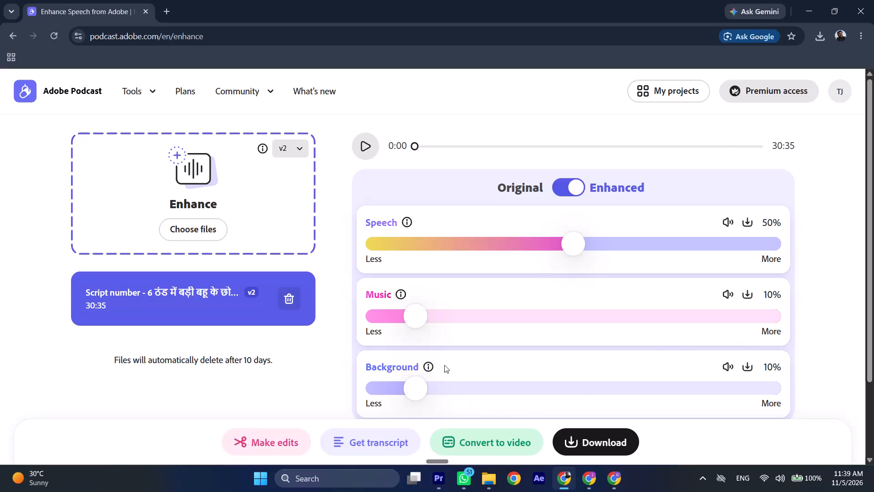
Reduce both the music and background levels of the enhanced script number 6 audio to 0%.
{"action": "left_click_drag", "start_coordinate": [422, 319], "coordinate": [345, 323]}
{"action": "left_click_drag", "start_coordinate": [424, 390], "coordinate": [359, 391]}
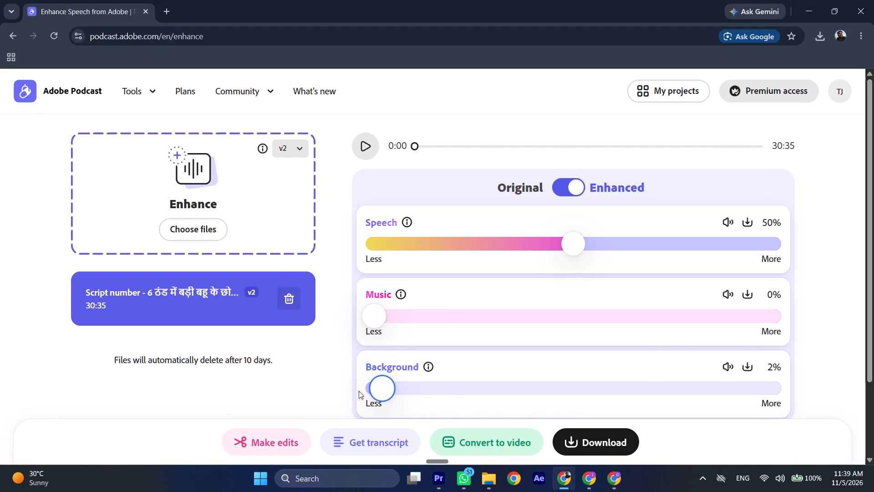
{"action": "left_click_drag", "start_coordinate": [359, 391], "coordinate": [355, 391]}
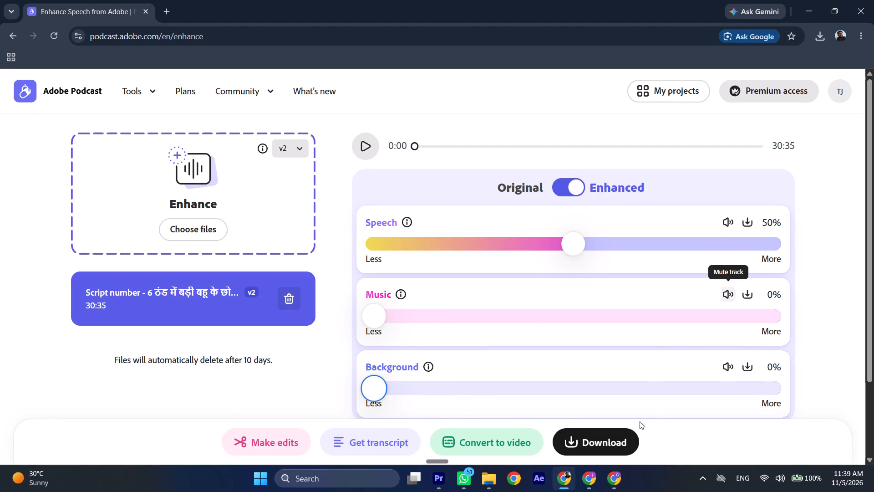
Download the enhanced script number 6 audio.
{"action": "left_click", "coordinate": [613, 441]}
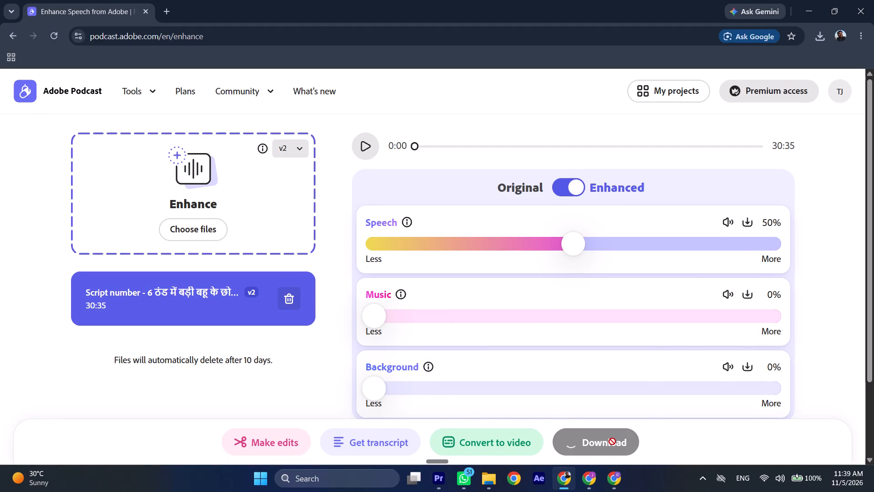
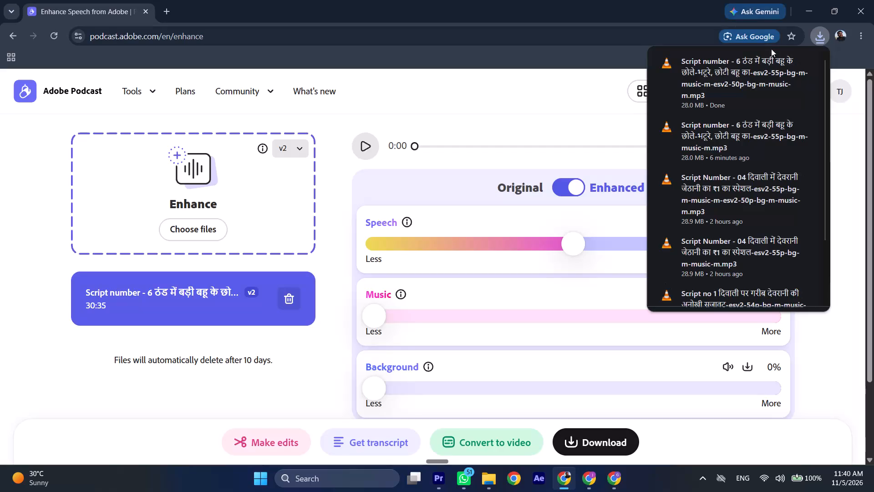
Move the newly downloaded enhanced script number 6 MP3 from Downloads into the 05.11.26.3rd folder inside november.
{"action": "left_click", "coordinate": [783, 60]}
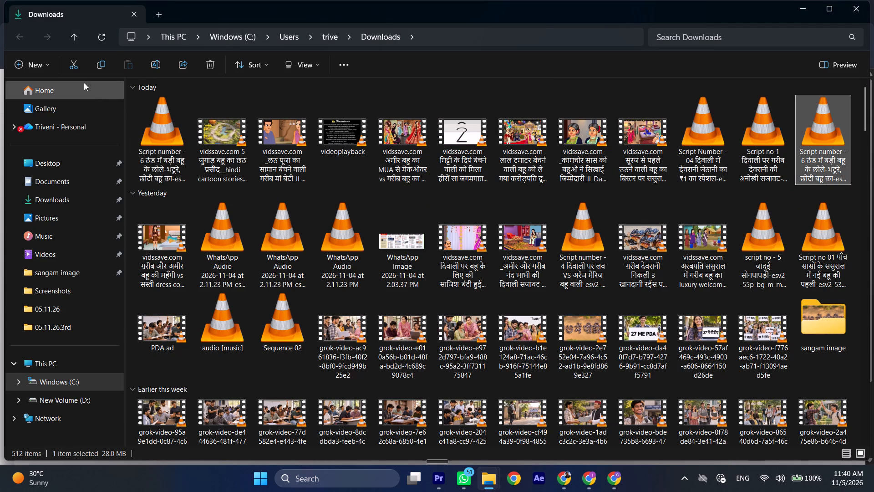
{"action": "left_click", "coordinate": [76, 66]}
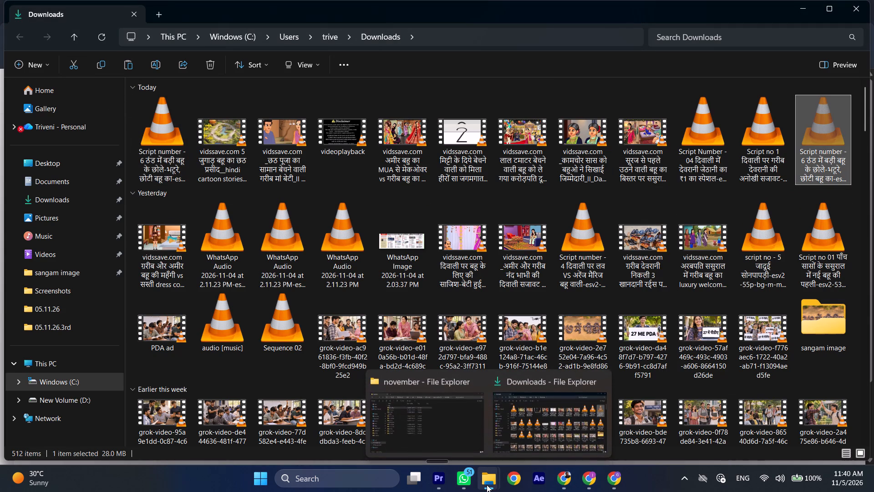
{"action": "left_click", "coordinate": [451, 431]}
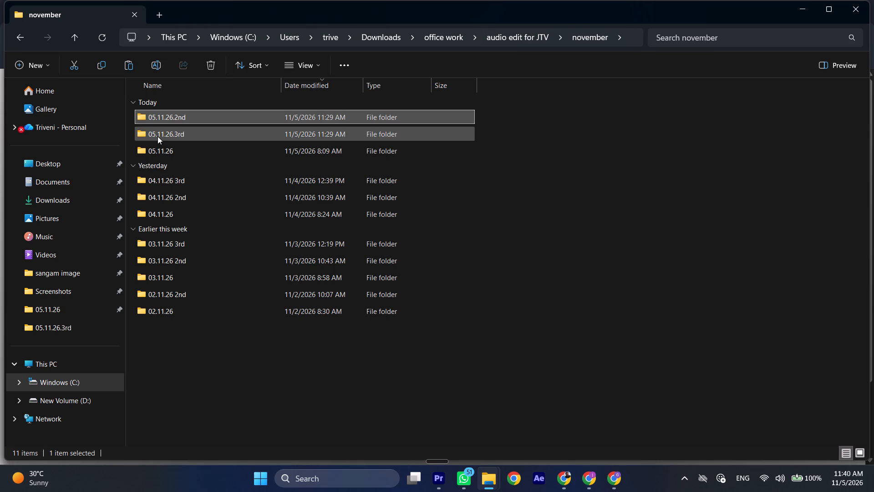
{"action": "double_click", "coordinate": [158, 136]}
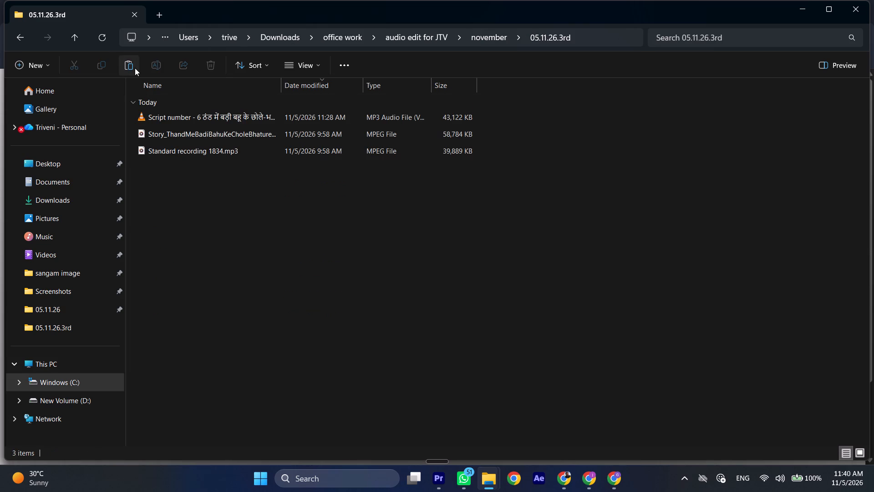
{"action": "left_click", "coordinate": [134, 67]}
{"action": "left_click", "coordinate": [211, 198]}
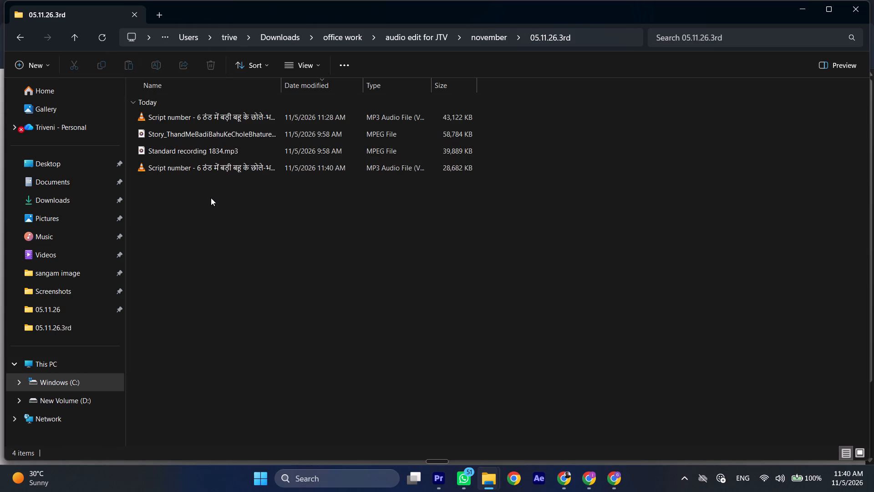